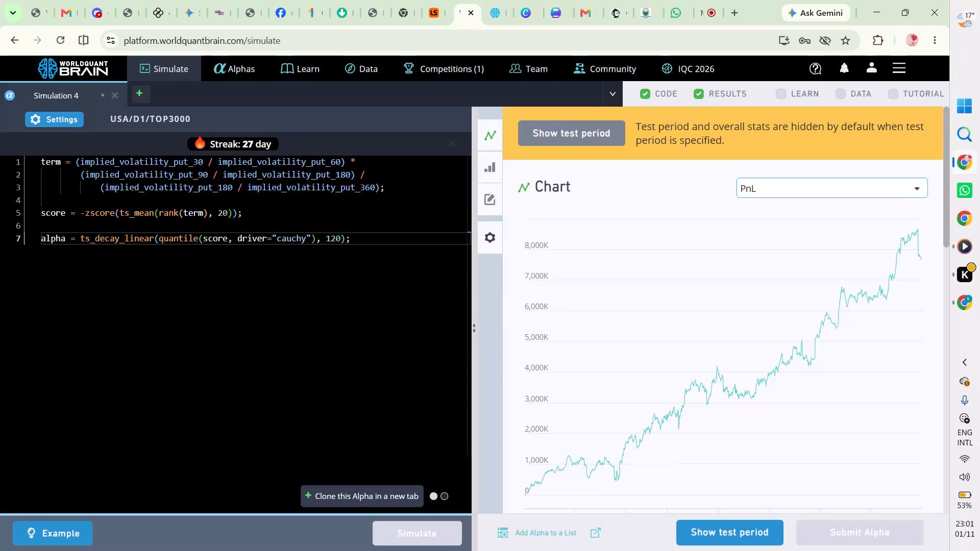
In the other browser window, replace Simulation 7's code with the copied expression that also subtracts historical_volatility_120 in iv_difference, and simulate it.
click(964, 306)
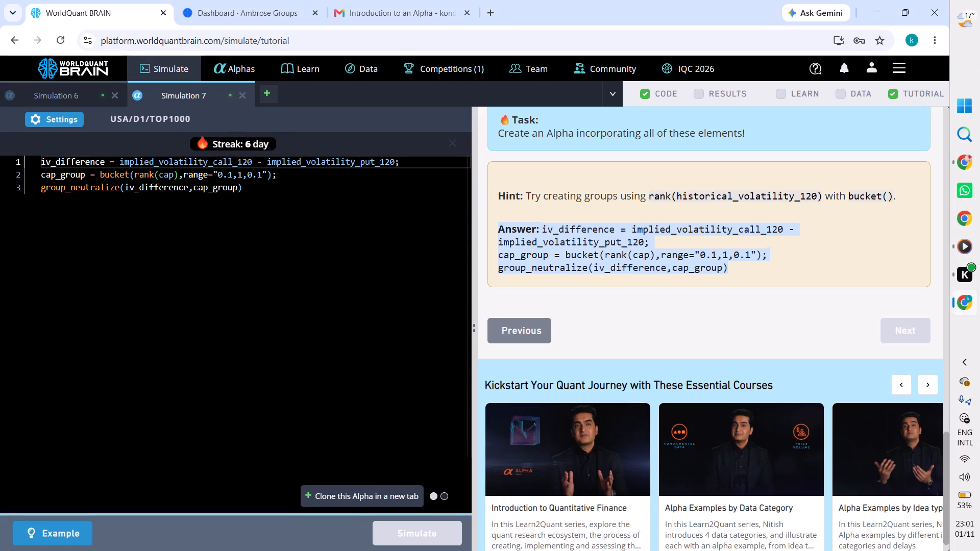
click(230, 183)
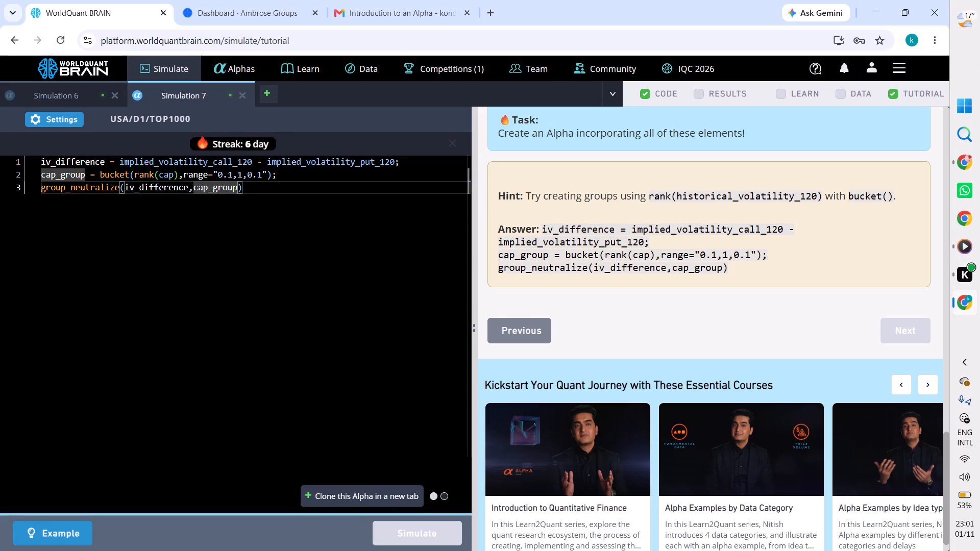
key(ctrl+a)
key(ctrl+v)
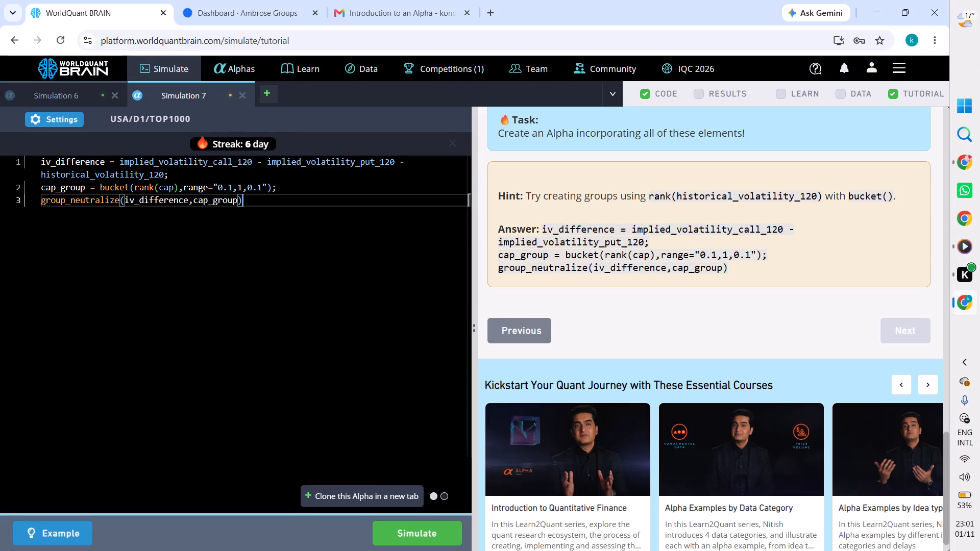
click(436, 530)
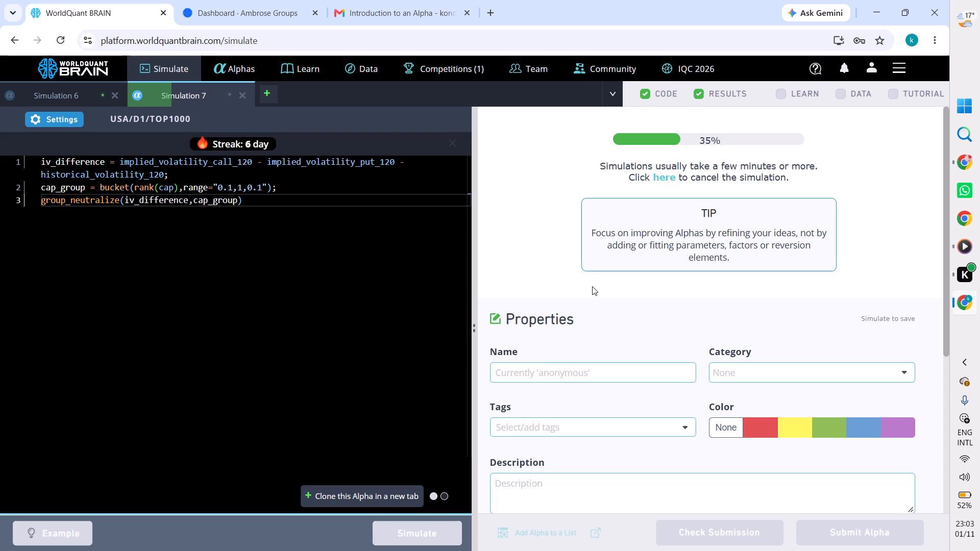
scroll(592, 286, down, 1)
scroll(592, 286, up, 3)
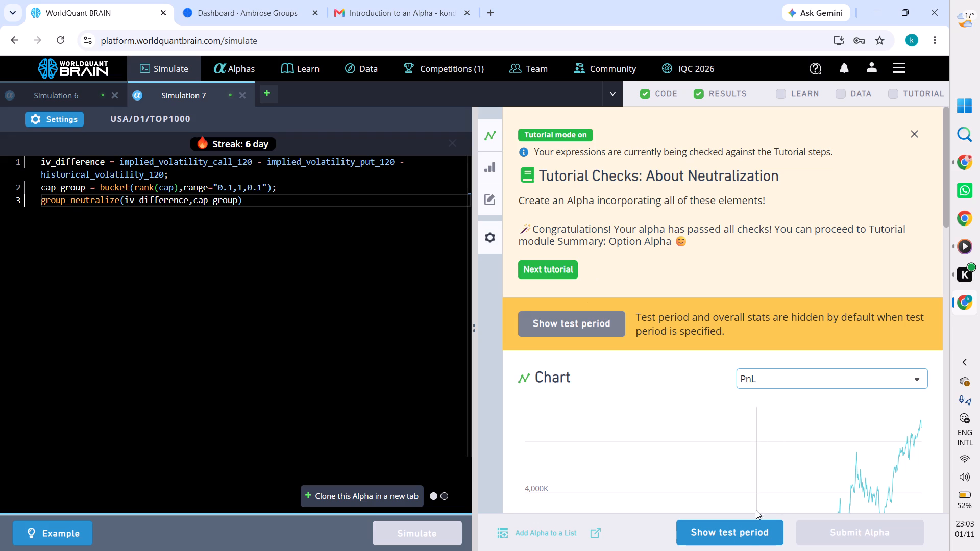
Show the test period for the Simulation 7 alpha and view its PnL chart.
click(743, 534)
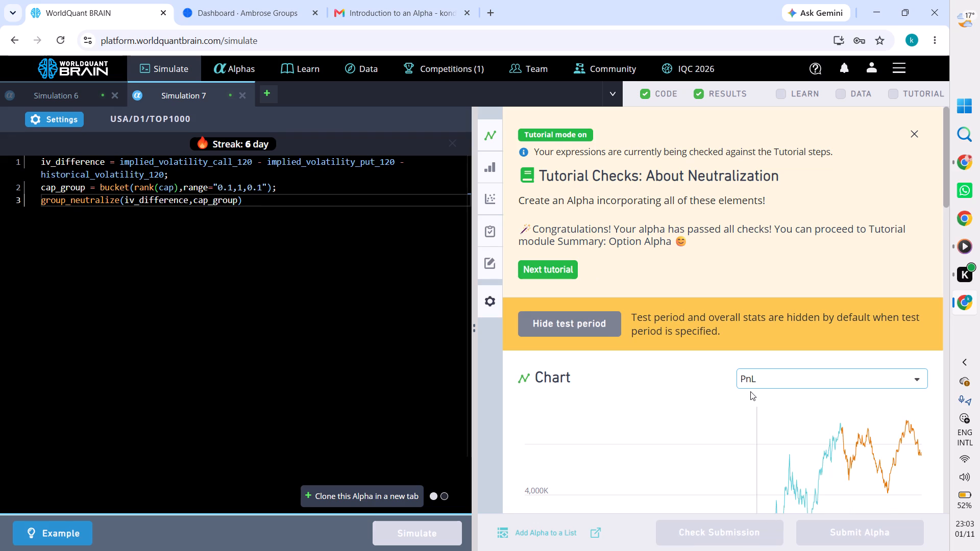
scroll(750, 391, down, 2)
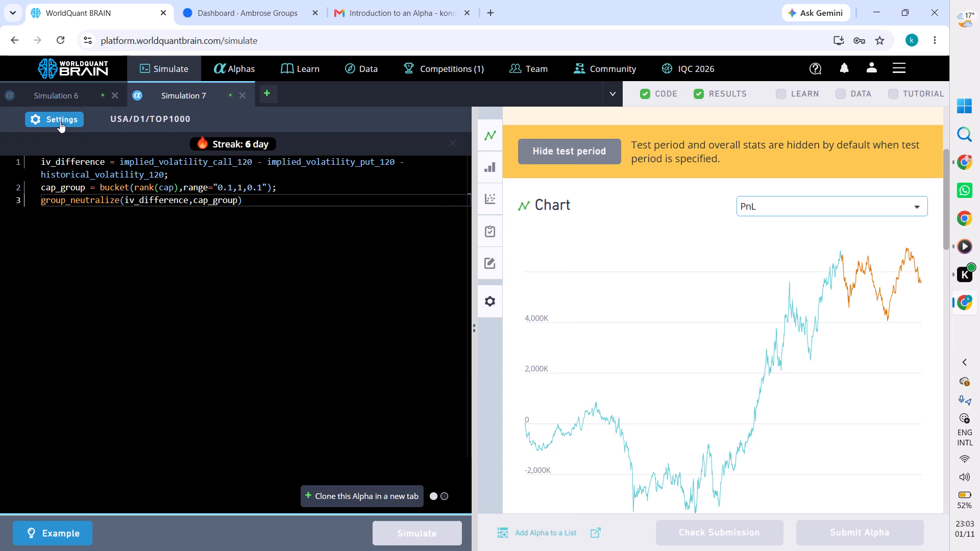
Set Simulation 7's neutralization to Subindustry, apply the settings and simulate the alpha again.
click(60, 121)
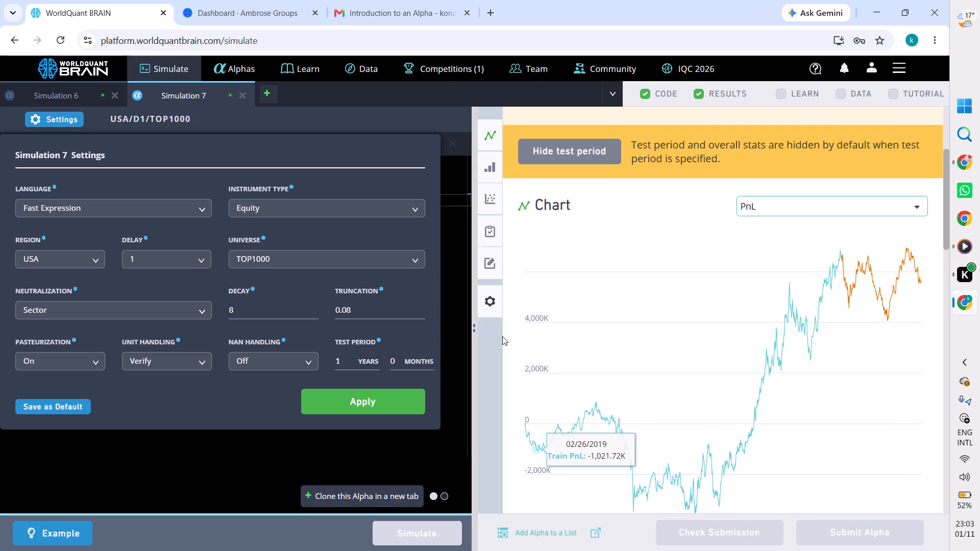
click(183, 312)
click(84, 404)
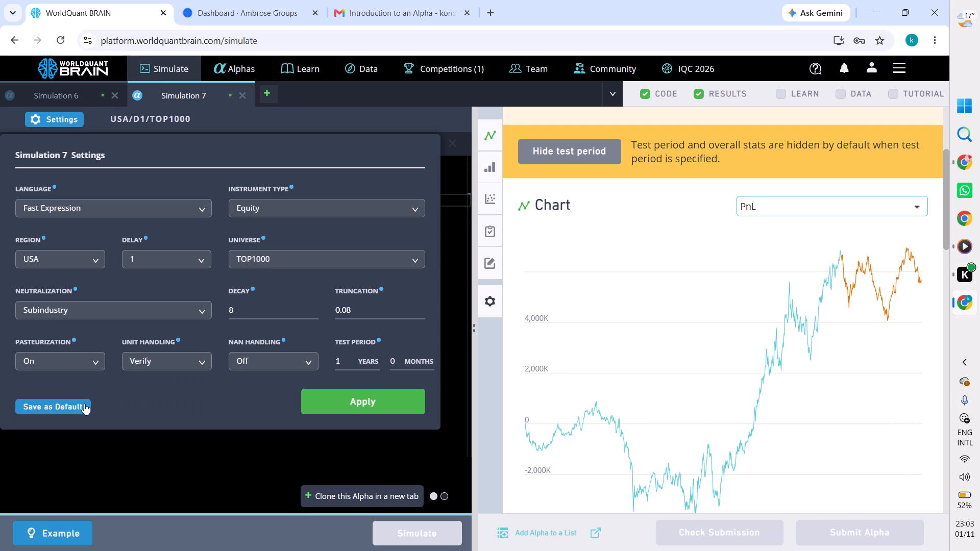
click(332, 397)
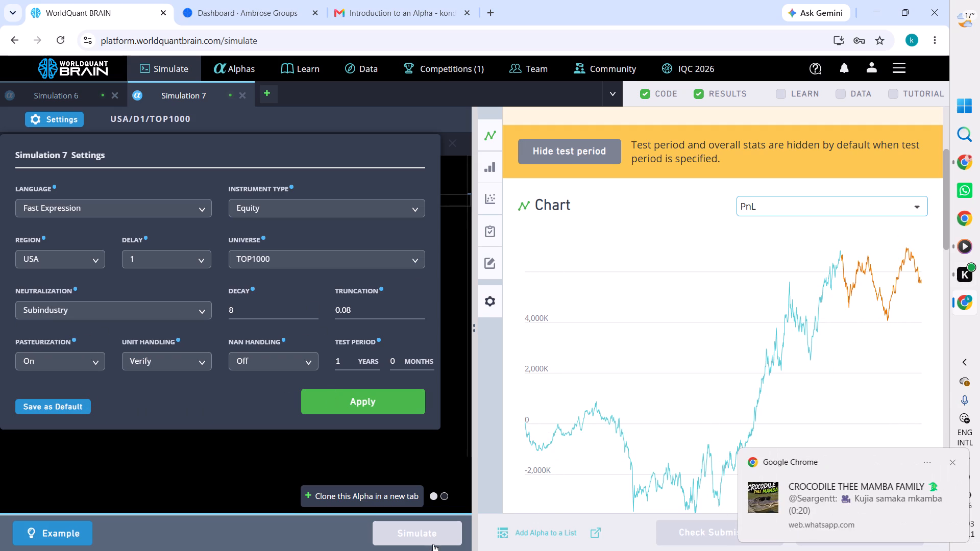
click(405, 521)
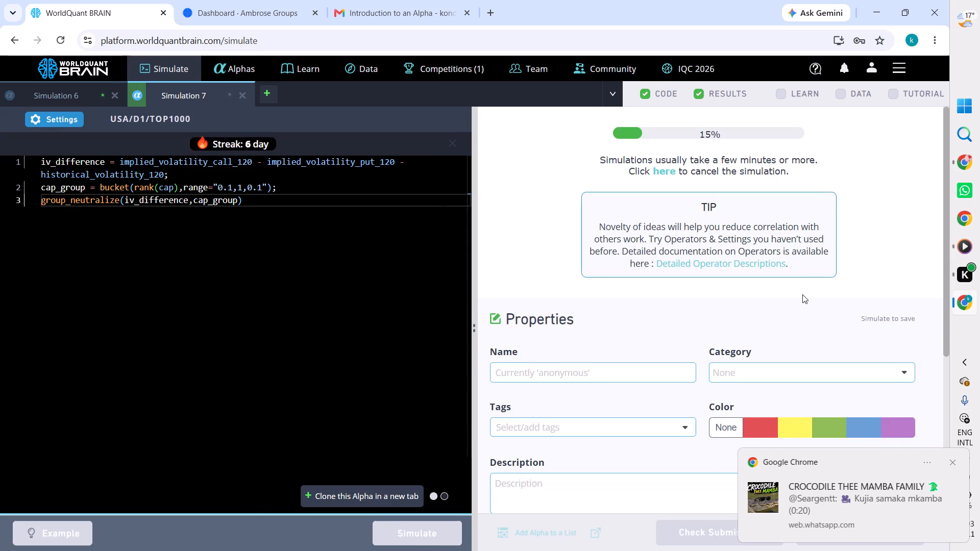
click(770, 313)
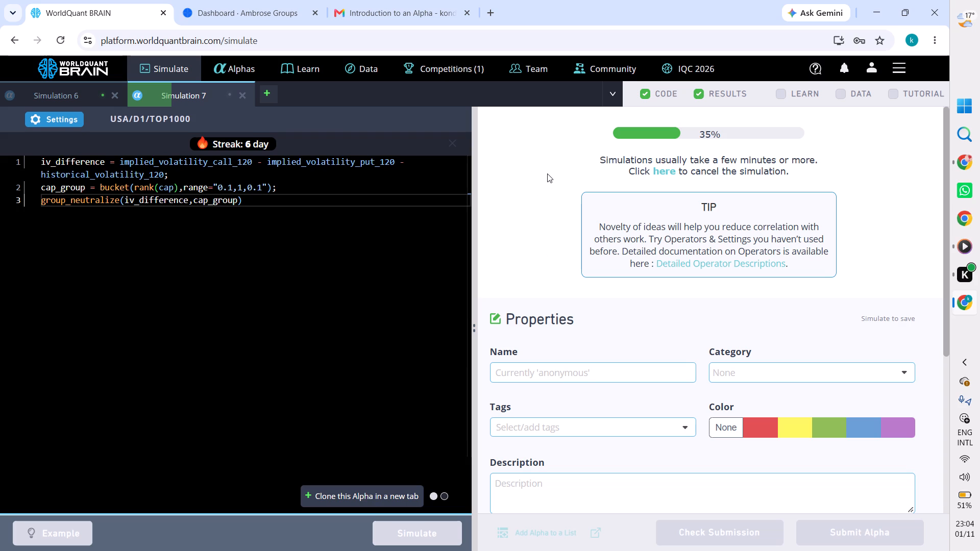
drag(547, 173, 534, 183)
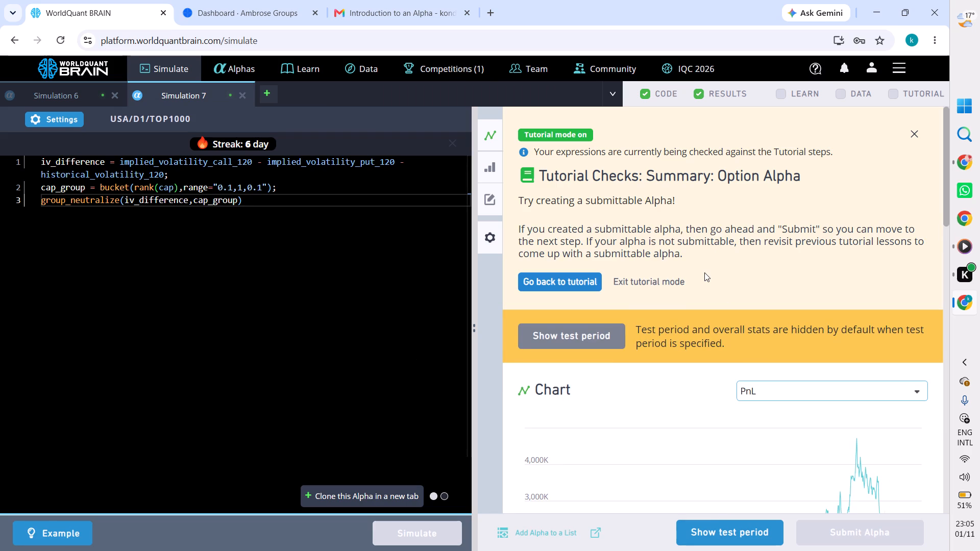
Show the test period for the re-simulated Simulation 7 alpha.
click(719, 543)
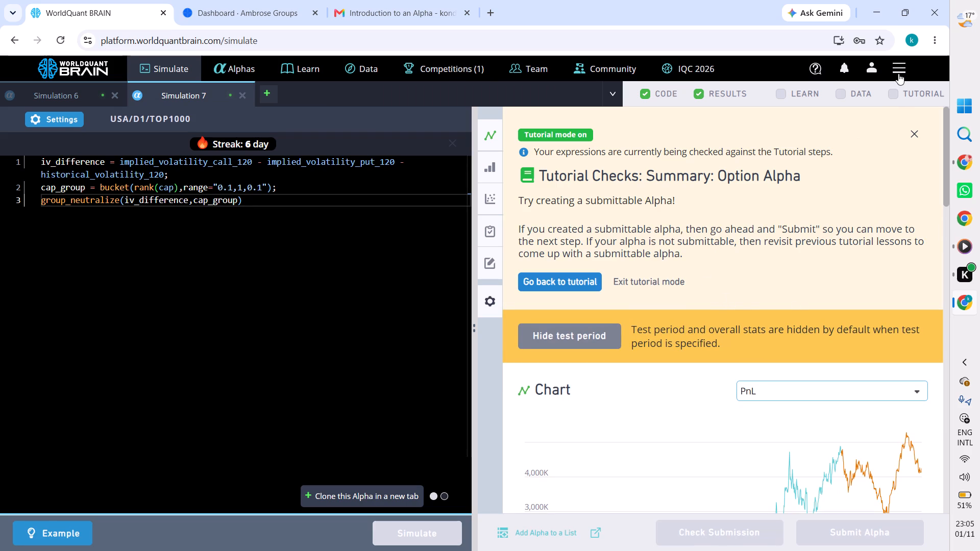
Return to the tutorial's About Neutralization lesson and advance to the next lesson in the Option Alphas chapter.
click(896, 98)
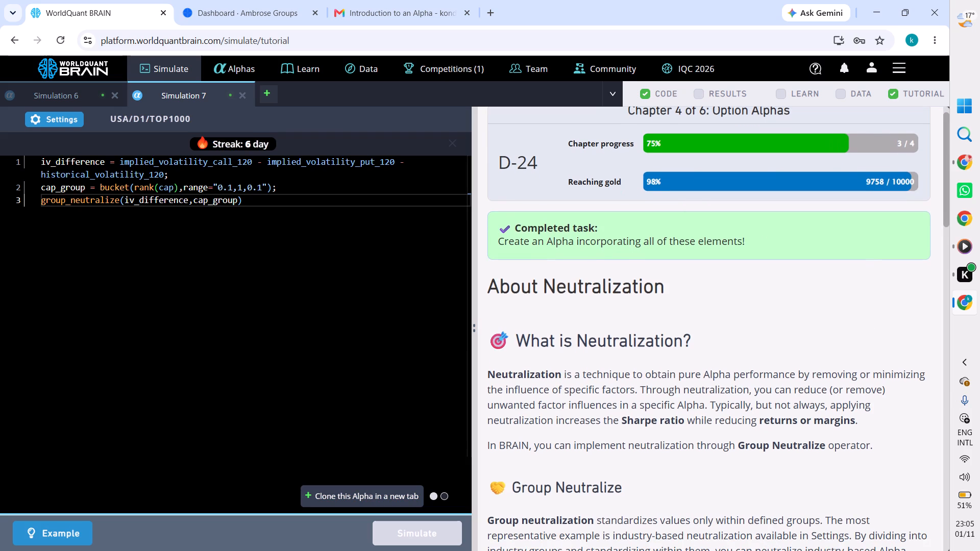
scroll(878, 373, down, 1)
scroll(878, 373, up, 1)
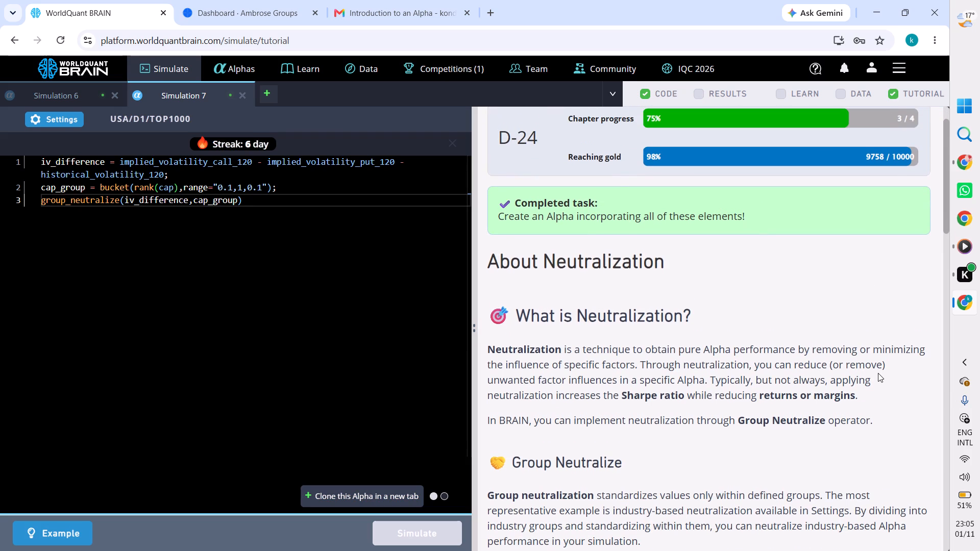
scroll(878, 373, down, 4)
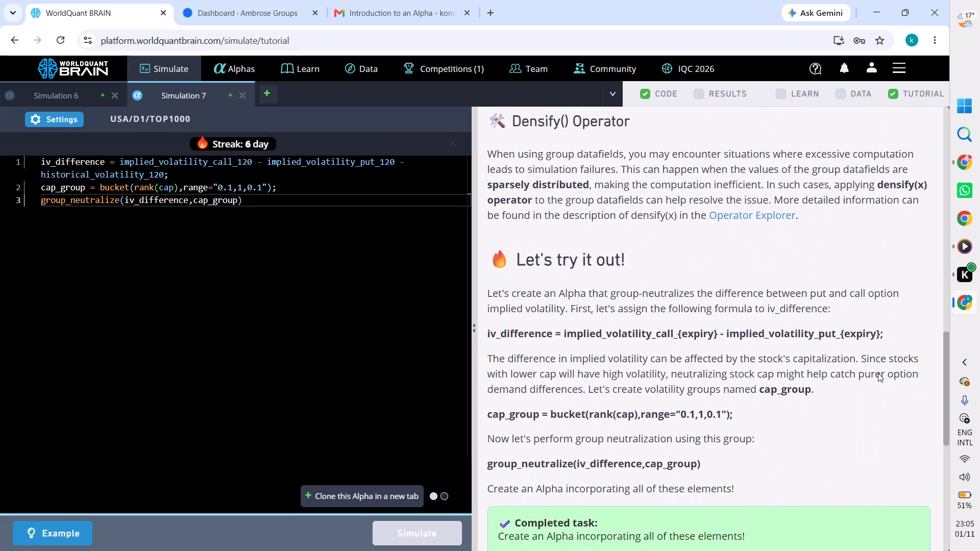
scroll(878, 373, down, 6)
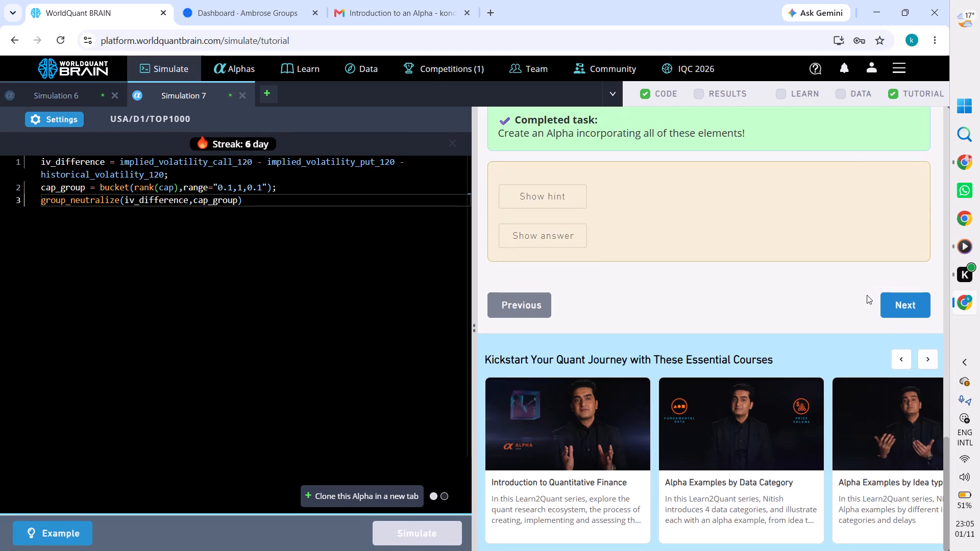
click(909, 311)
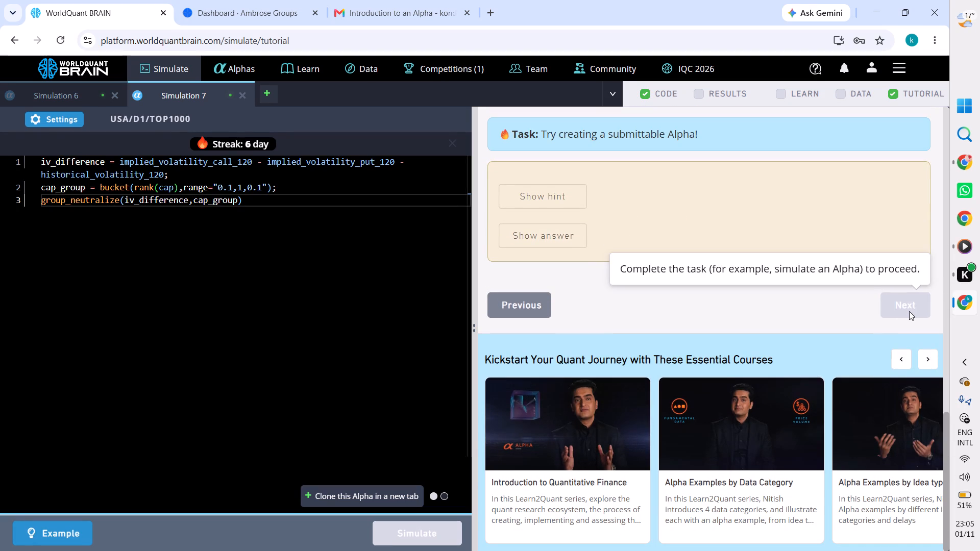
Look through the Summary: Option Alpha lesson, checking its task, chapter progress and option concepts.
scroll(776, 191, up, 6)
scroll(776, 191, down, 3)
scroll(776, 191, up, 4)
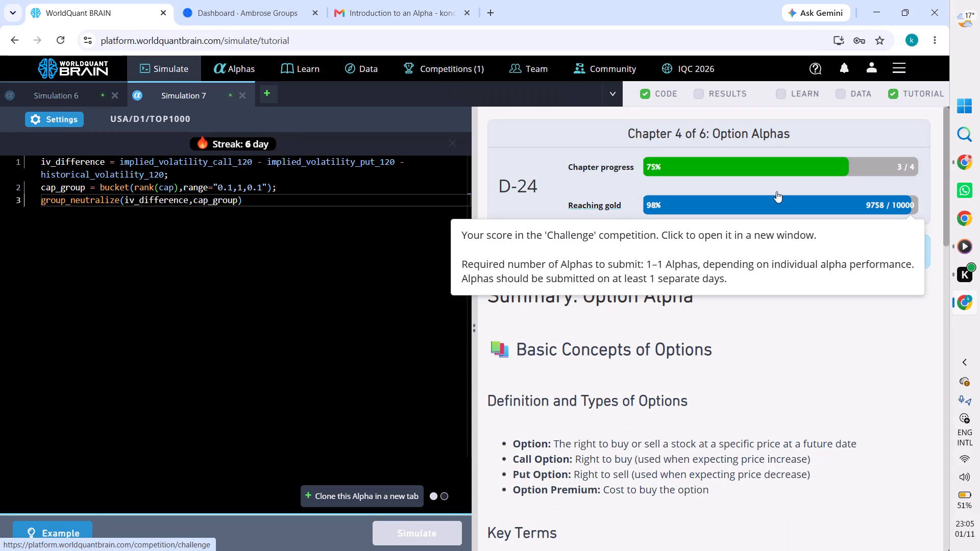
click(793, 323)
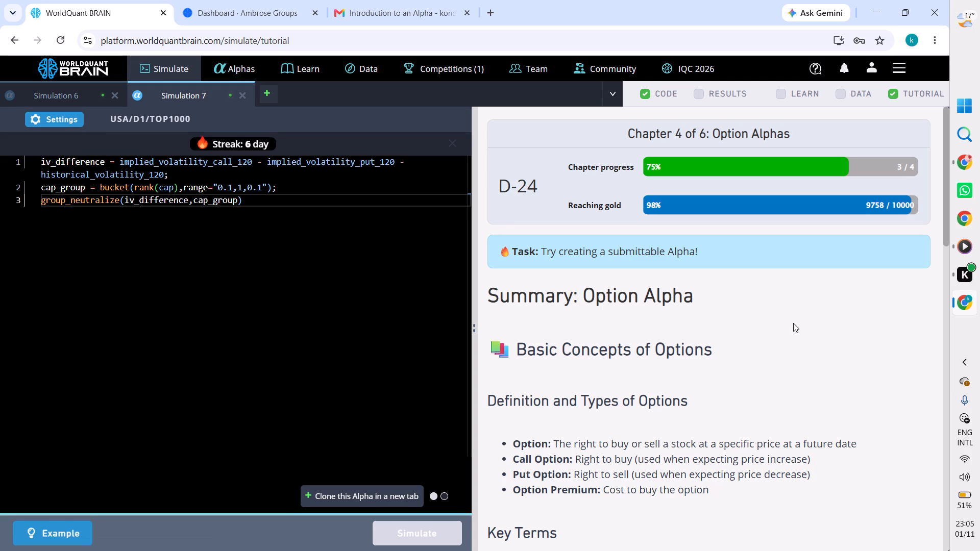
scroll(793, 323, down, 1)
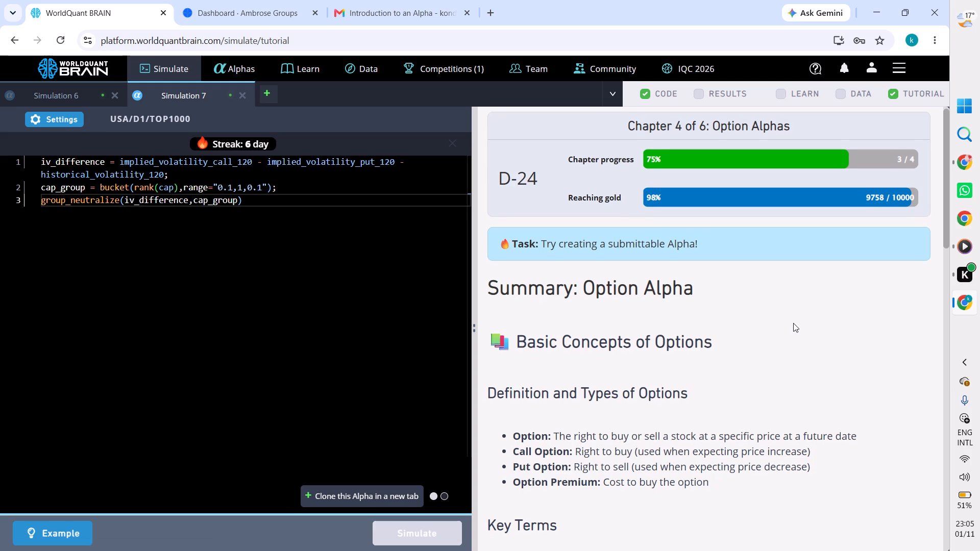
scroll(793, 323, up, 2)
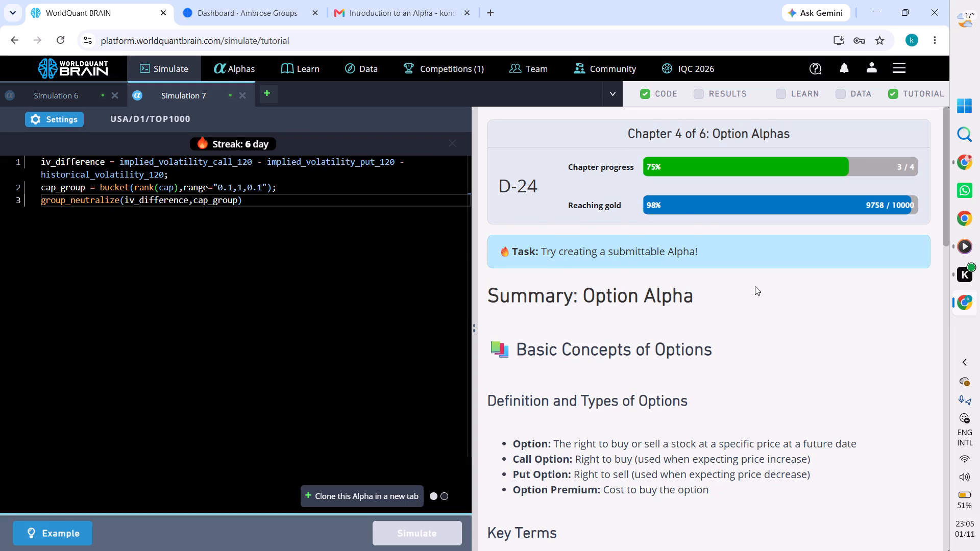
scroll(755, 286, down, 5)
scroll(755, 286, up, 5)
scroll(755, 286, down, 1)
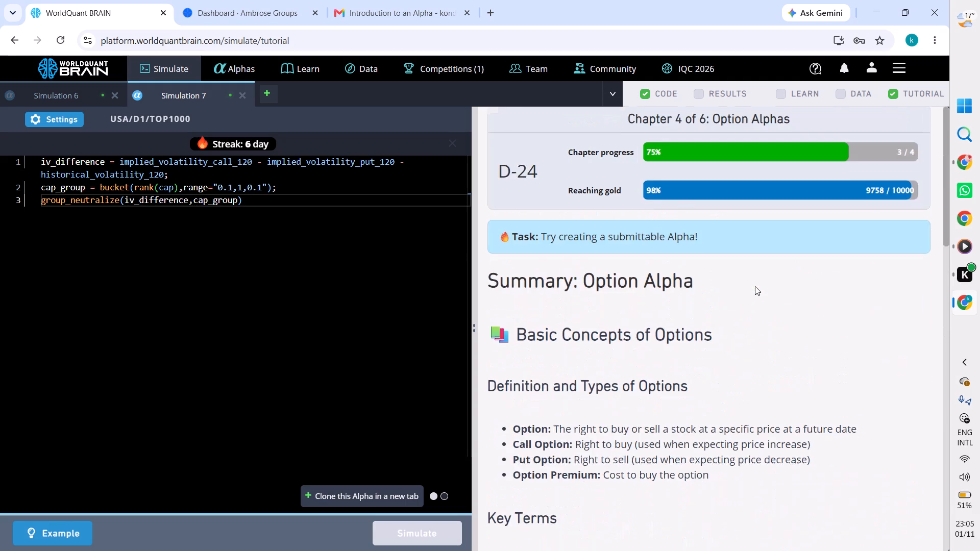
scroll(755, 286, down, 4)
scroll(755, 286, up, 4)
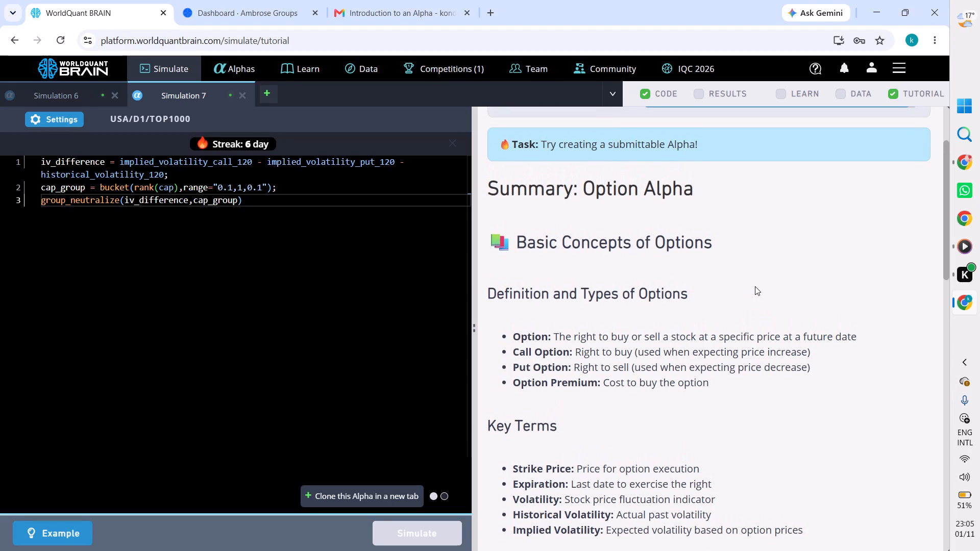
scroll(739, 374, up, 8)
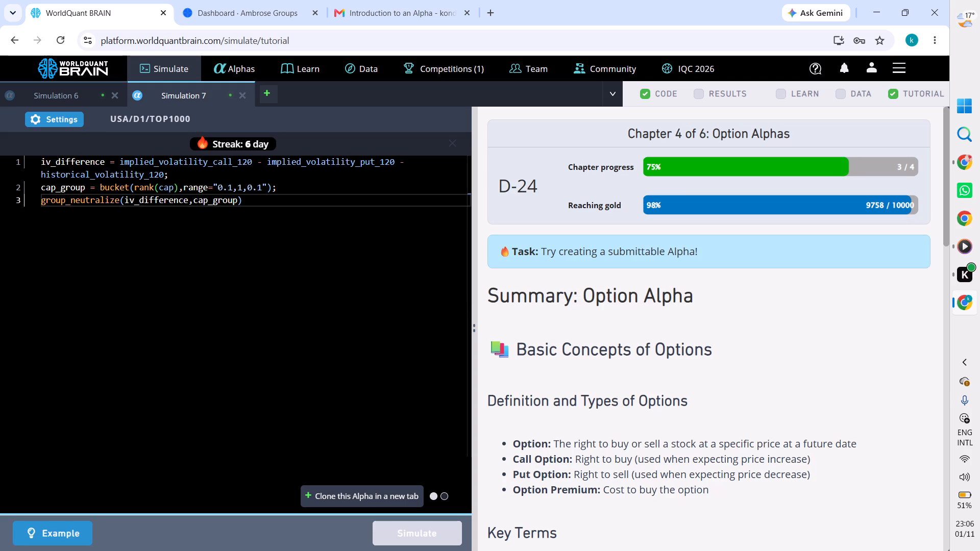
scroll(781, 296, down, 10)
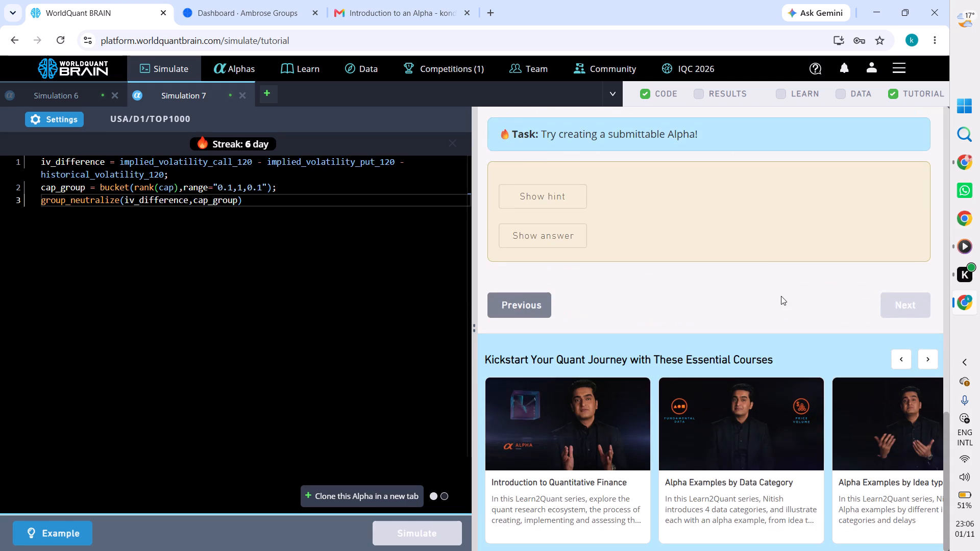
scroll(781, 296, up, 8)
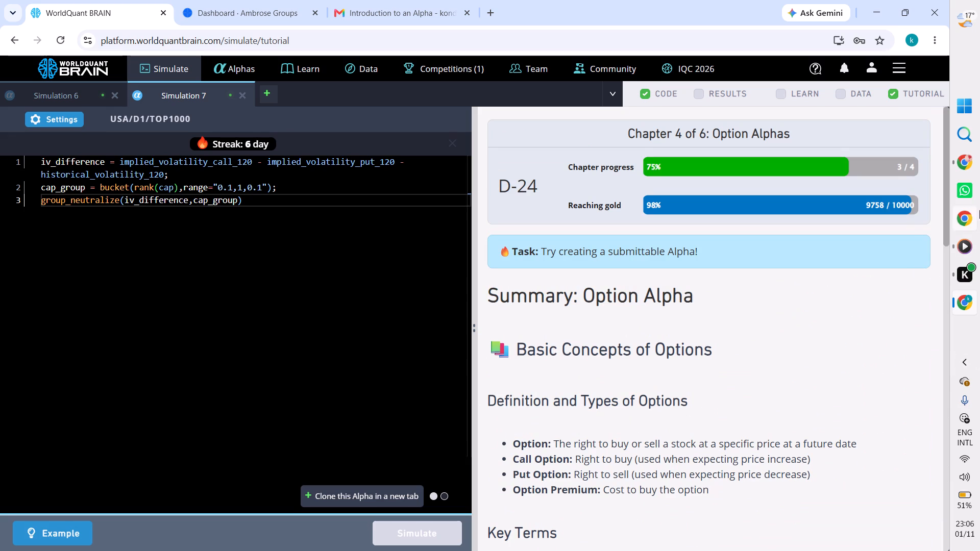
Switch to the browser window with Simulation 4, show its test period and try to submit the alpha.
click(966, 157)
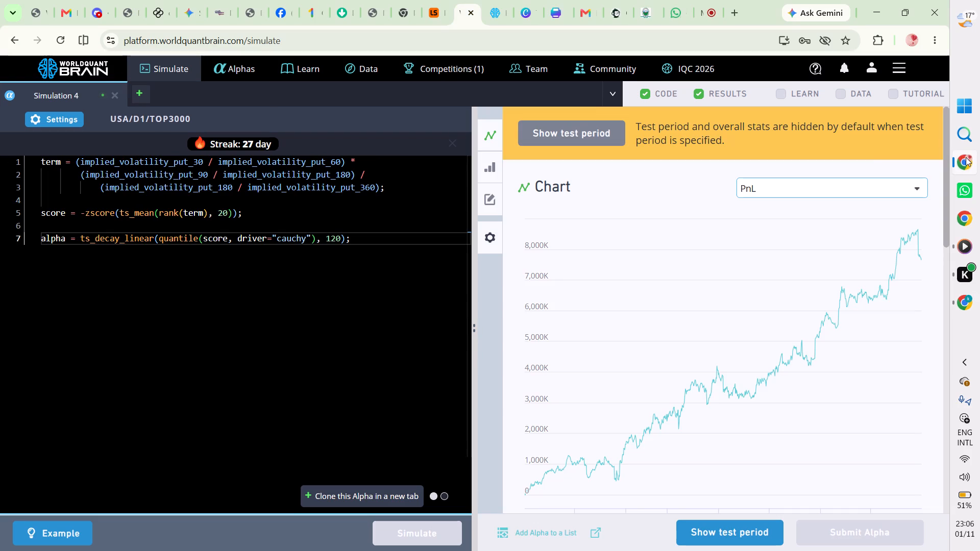
click(713, 531)
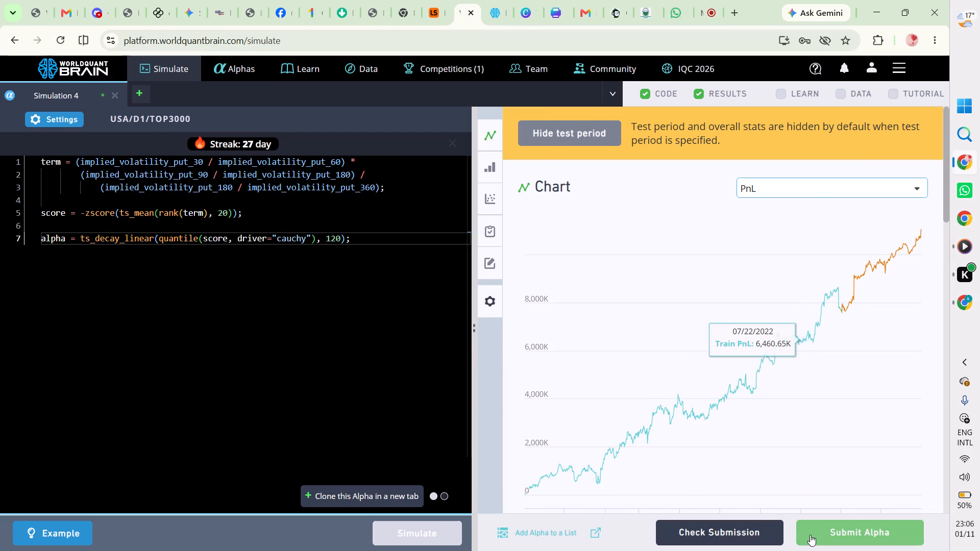
click(810, 535)
scroll(796, 382, up, 2)
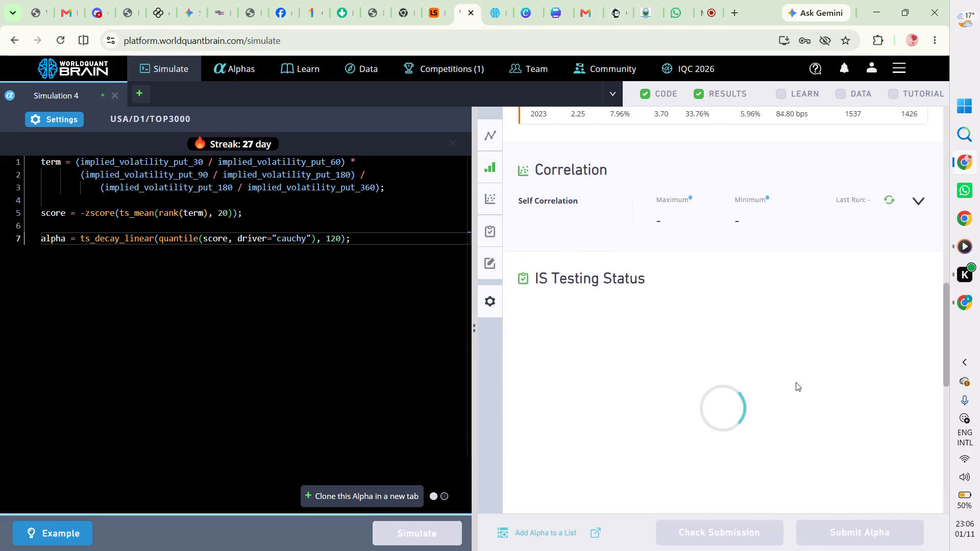
scroll(796, 382, up, 3)
scroll(796, 382, down, 5)
scroll(796, 382, up, 5)
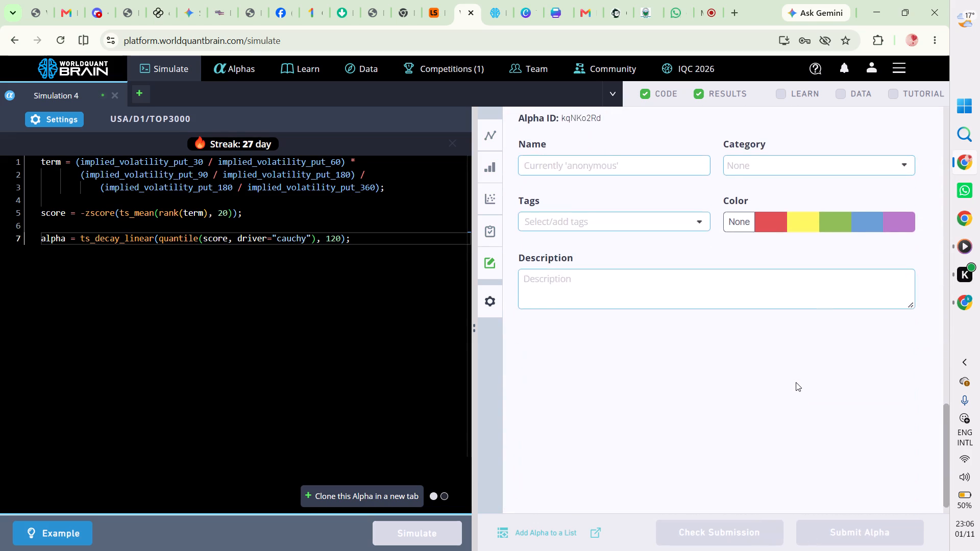
scroll(796, 382, up, 4)
scroll(796, 382, down, 3)
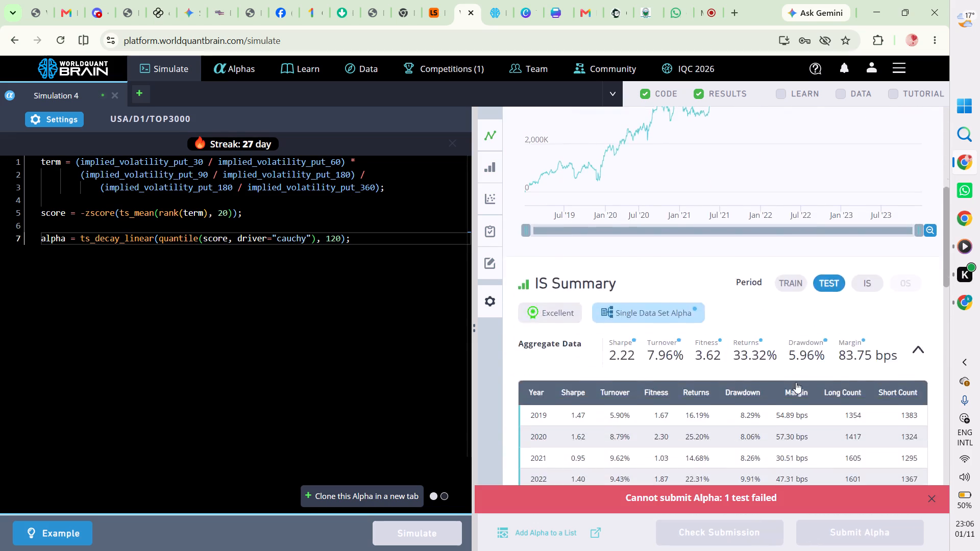
Examine the IS Testing Status of the Simulation 4 alpha and expand the failed test's details.
scroll(796, 382, down, 1)
scroll(732, 295, down, 2)
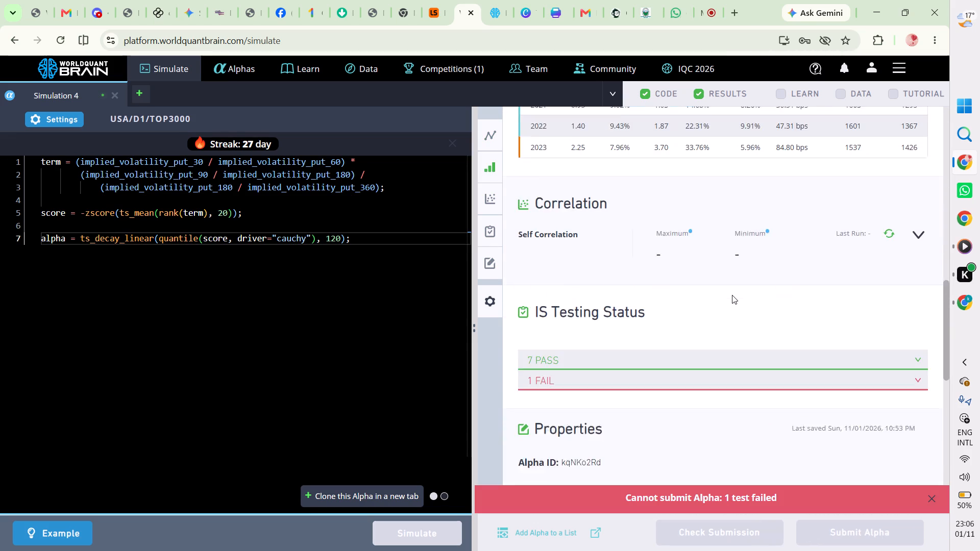
scroll(732, 295, down, 1)
scroll(748, 157, up, 2)
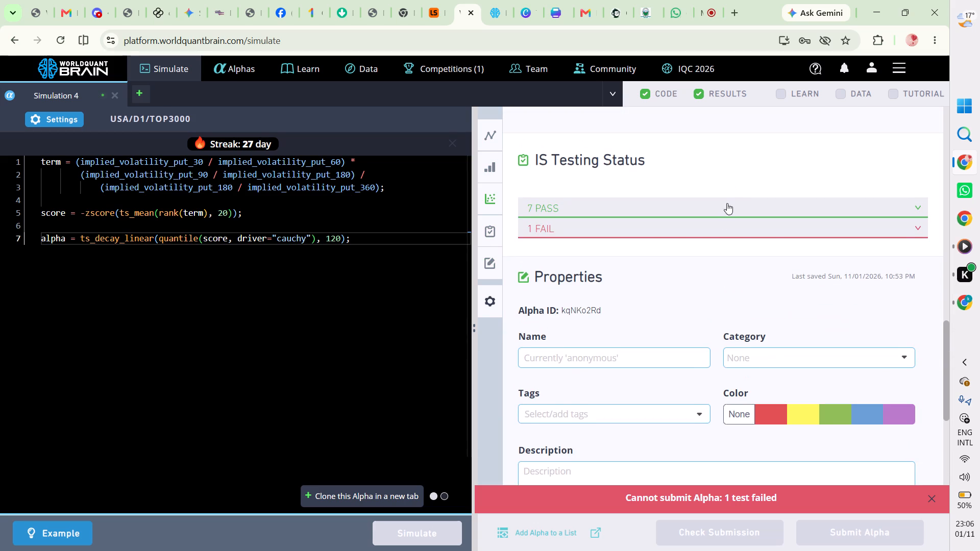
click(716, 222)
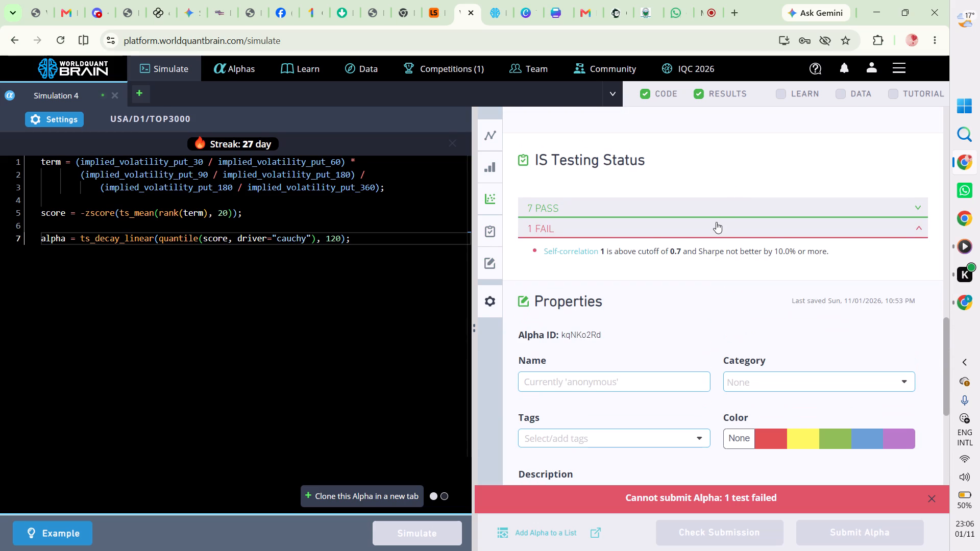
Set Simulation 4's neutralization to Industry, apply the settings and simulate the alpha again.
click(53, 113)
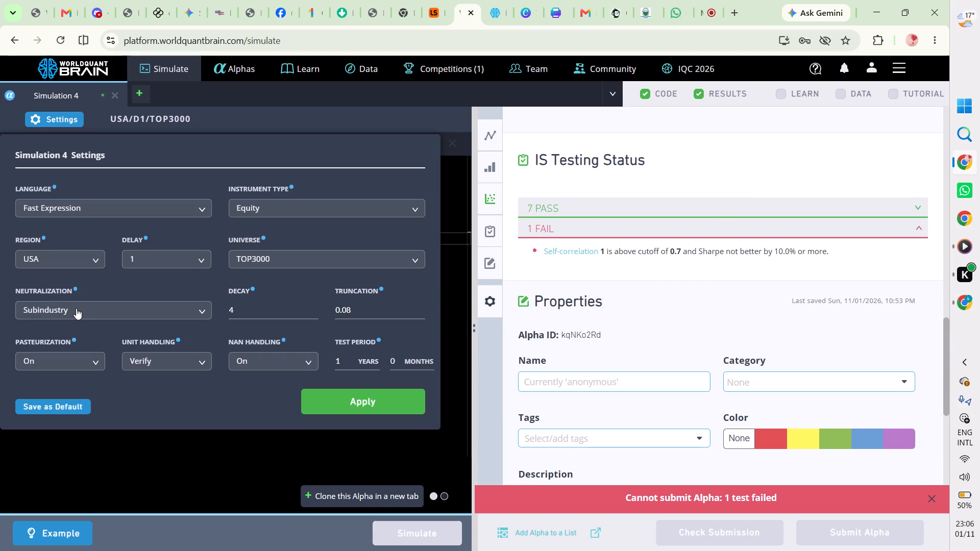
click(76, 308)
click(50, 387)
click(310, 396)
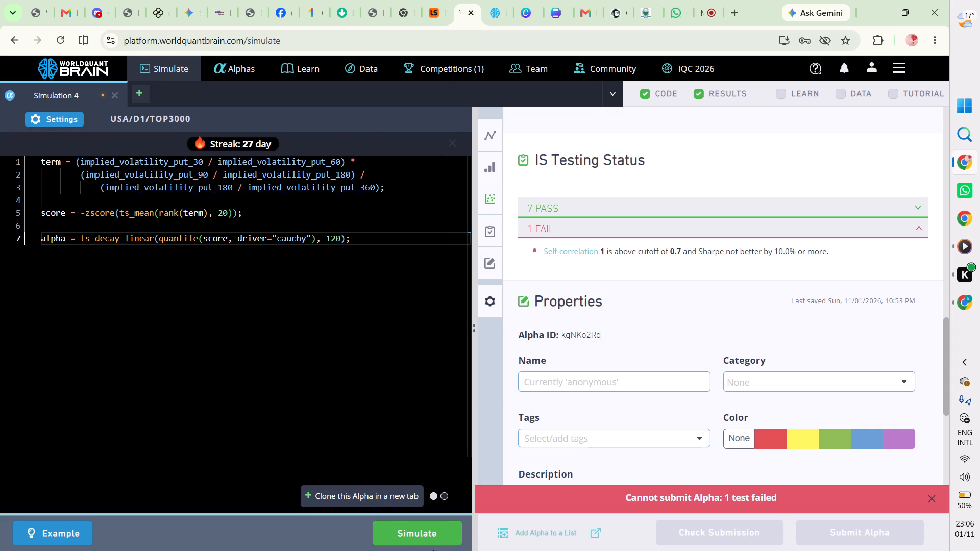
click(445, 537)
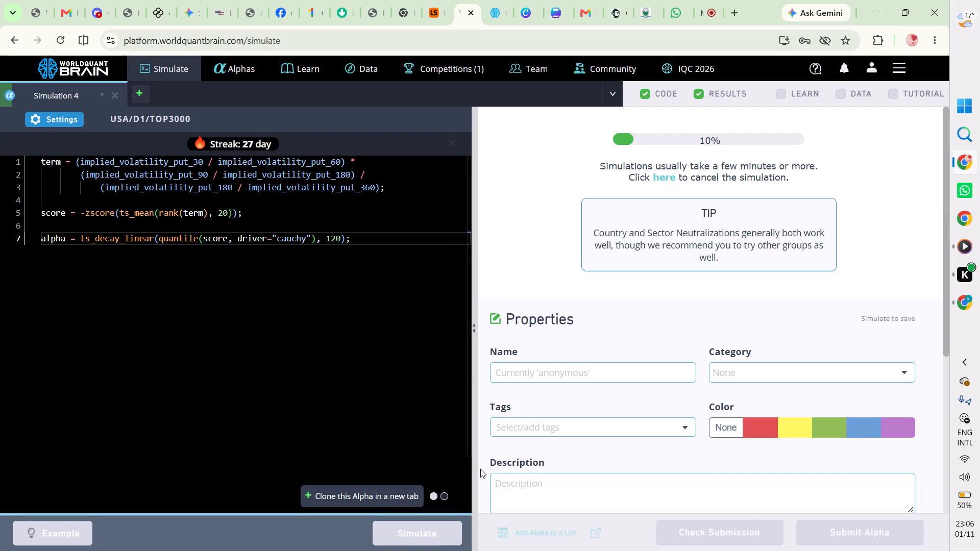
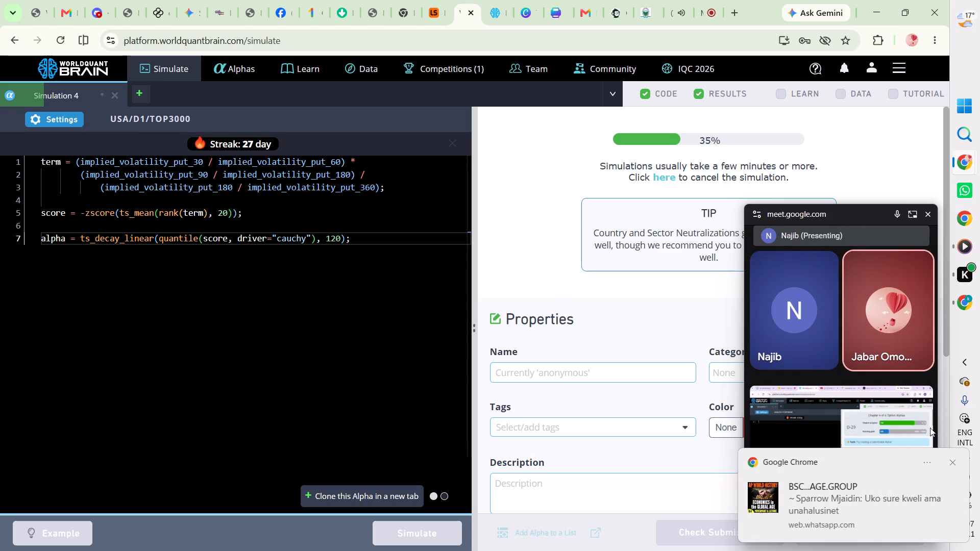
Dismiss the chat notification and show the test period for the re-simulated Simulation 4 alpha.
click(952, 462)
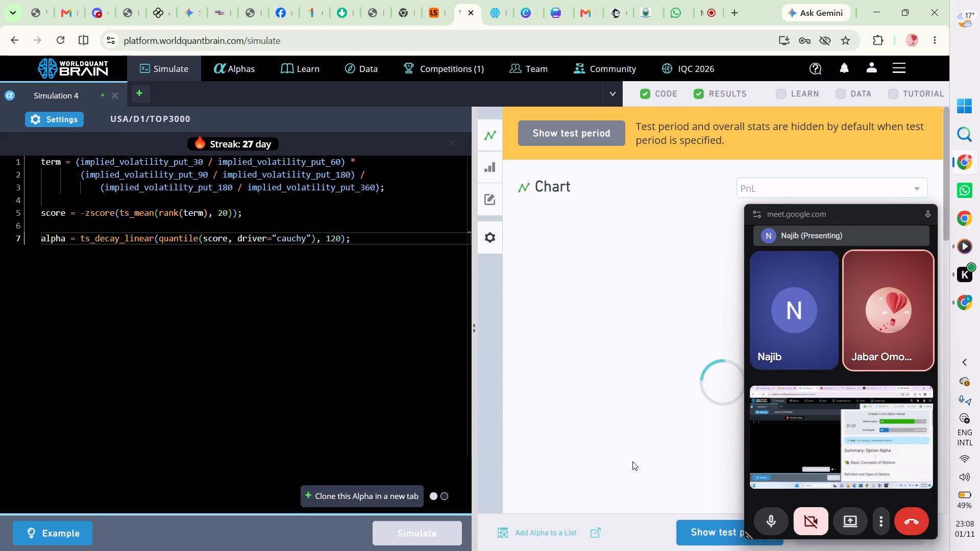
click(696, 531)
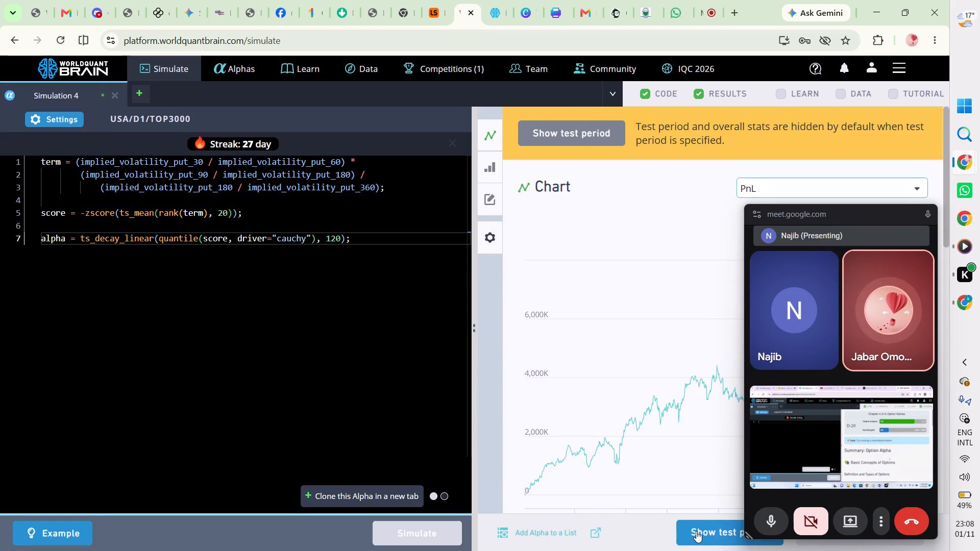
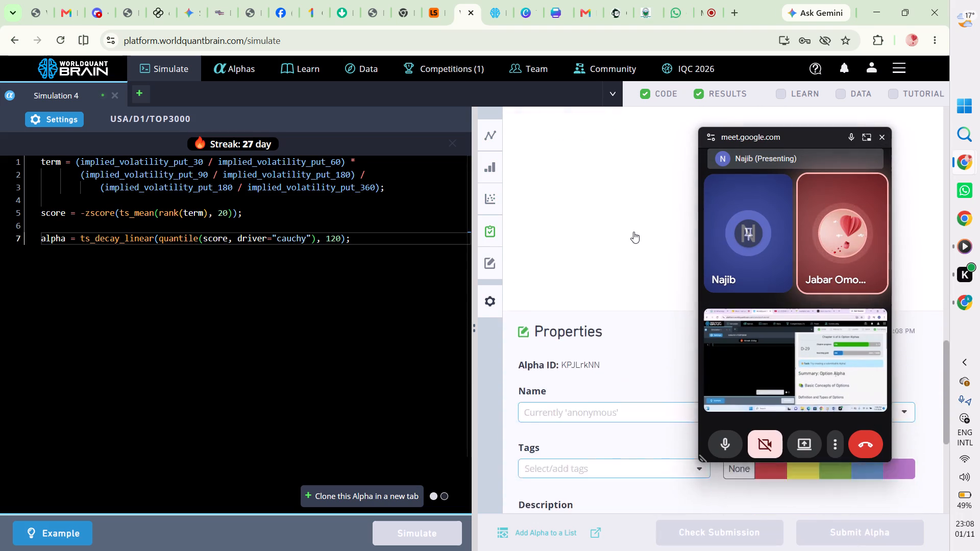
Expand the failed and passed test lists under IS Testing Status for the Simulation 4 alpha.
scroll(633, 232, up, 3)
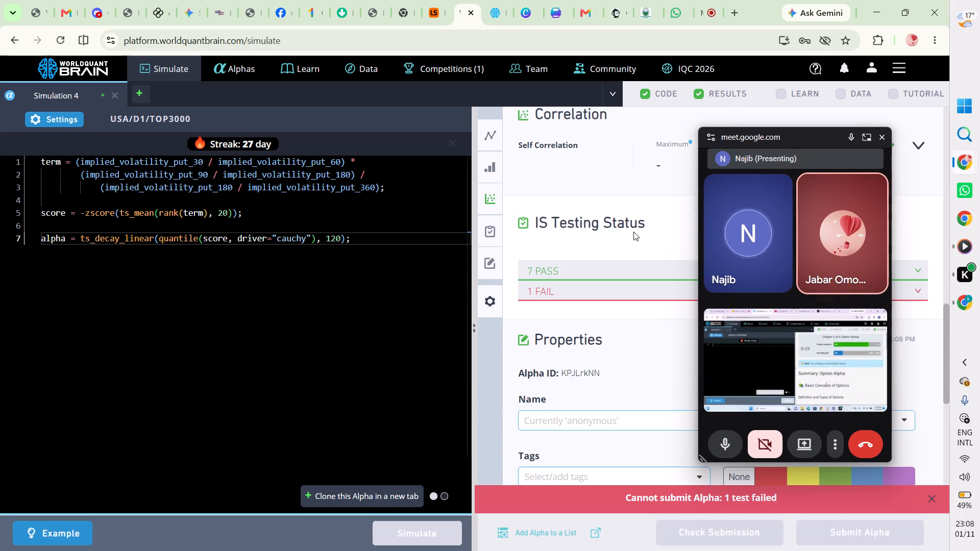
click(611, 280)
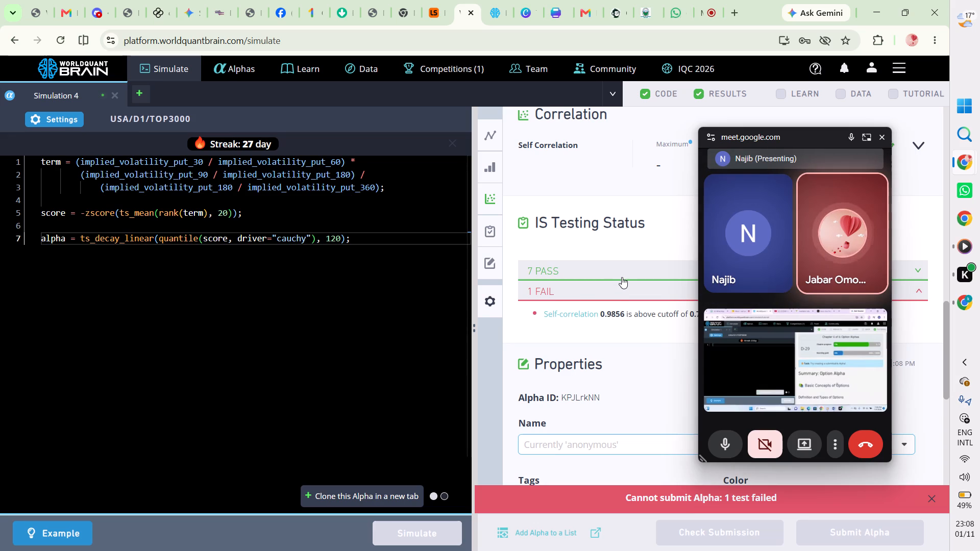
click(628, 275)
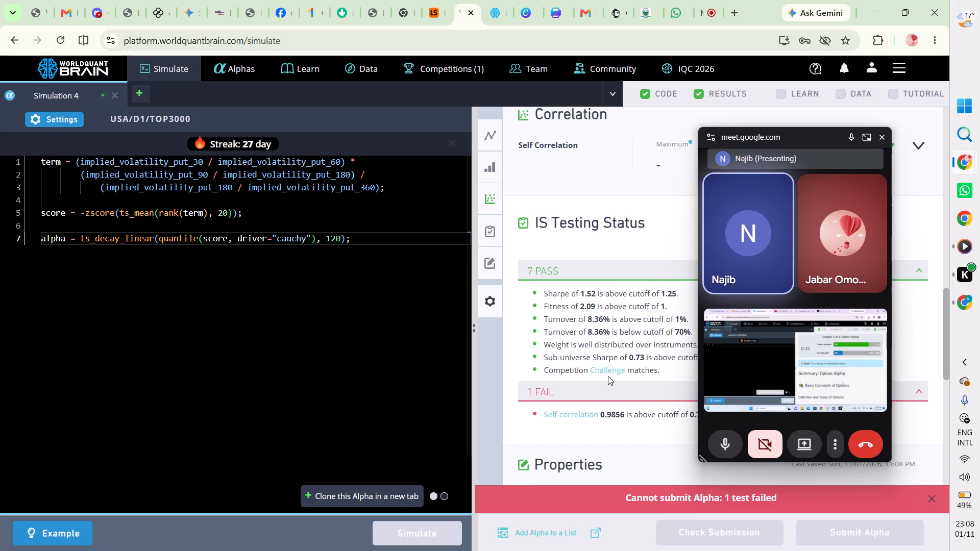
Set the decay to 2 in the Simulation 4 settings, apply it and simulate the alpha again.
click(59, 118)
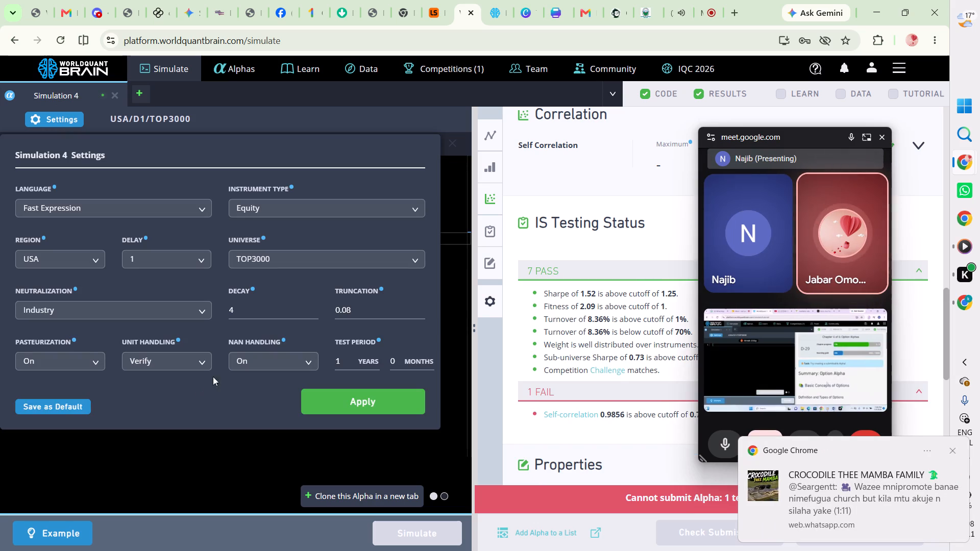
click(247, 313)
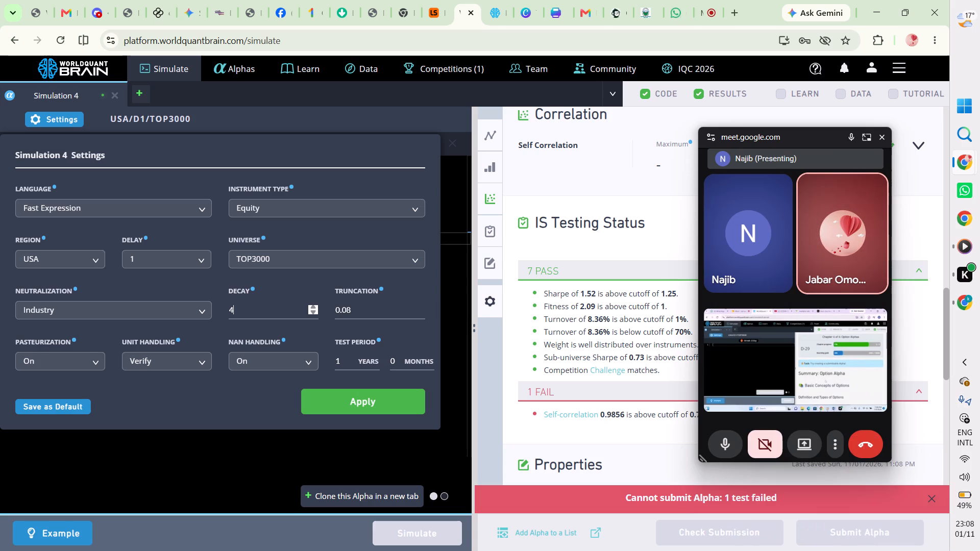
key(BackSpace)
key(2)
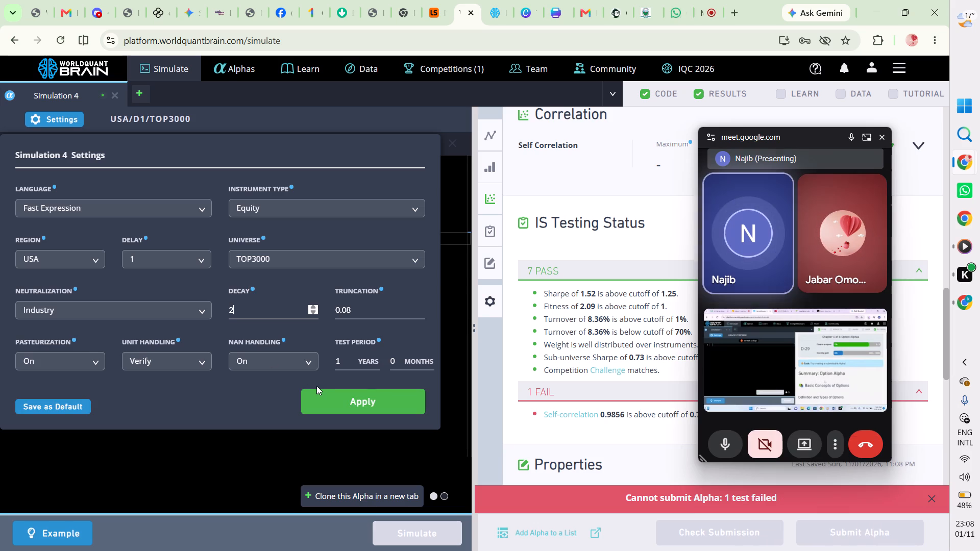
scroll(516, 378, down, 1)
scroll(516, 378, up, 3)
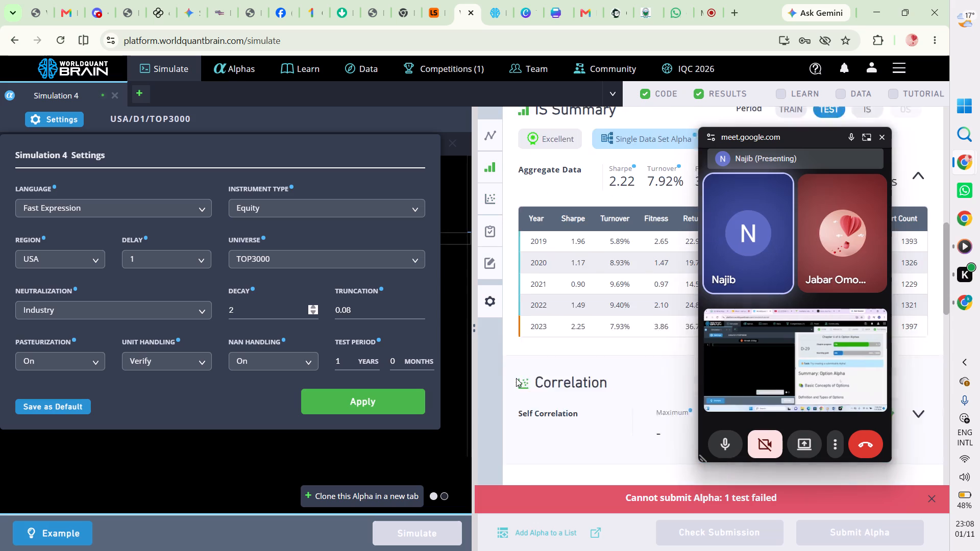
click(401, 392)
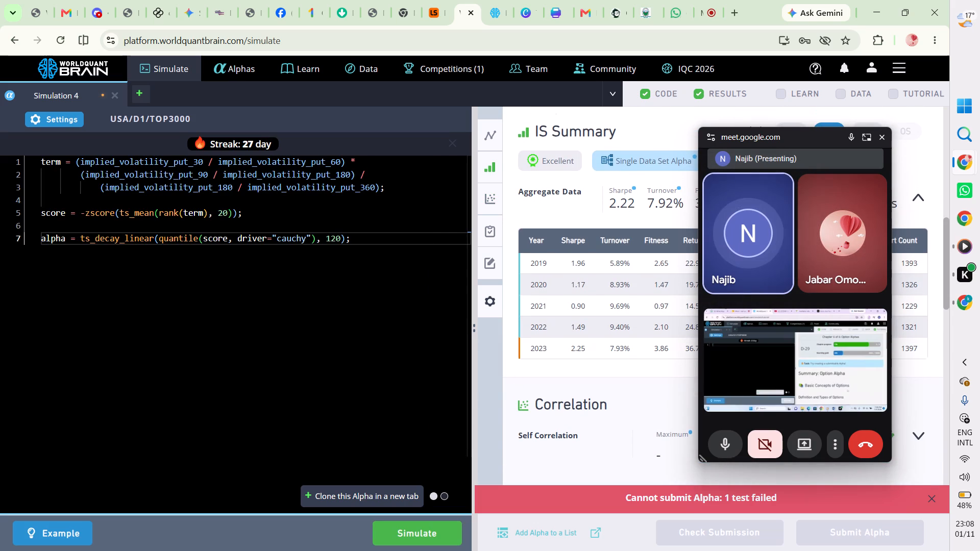
click(421, 533)
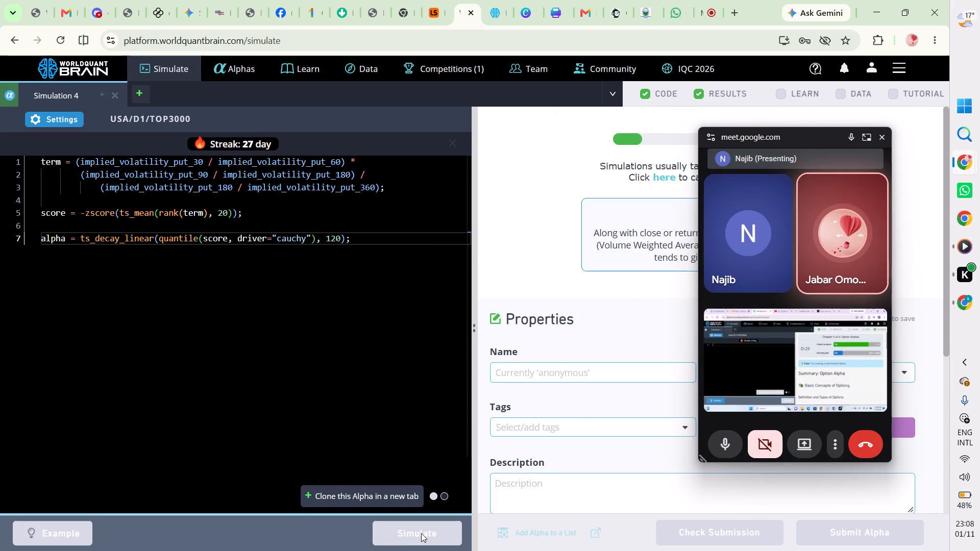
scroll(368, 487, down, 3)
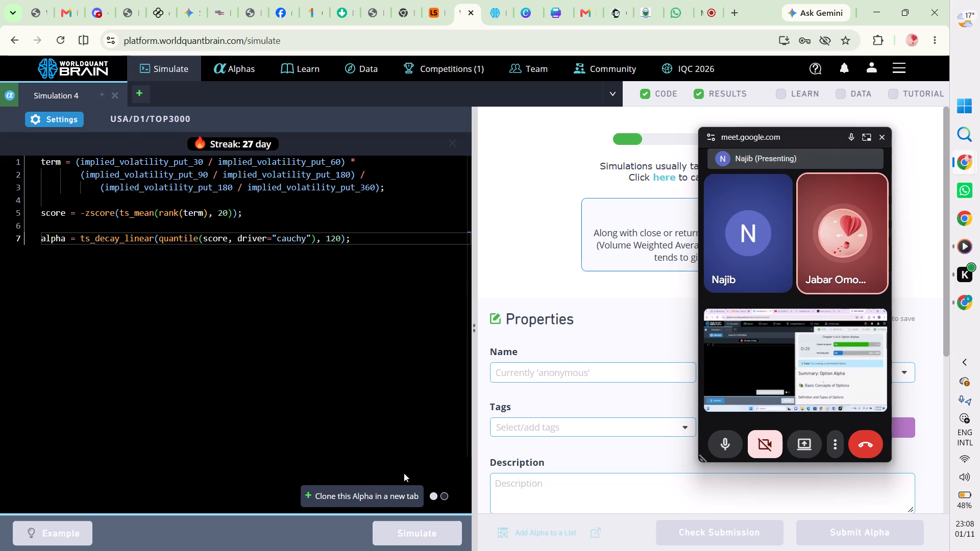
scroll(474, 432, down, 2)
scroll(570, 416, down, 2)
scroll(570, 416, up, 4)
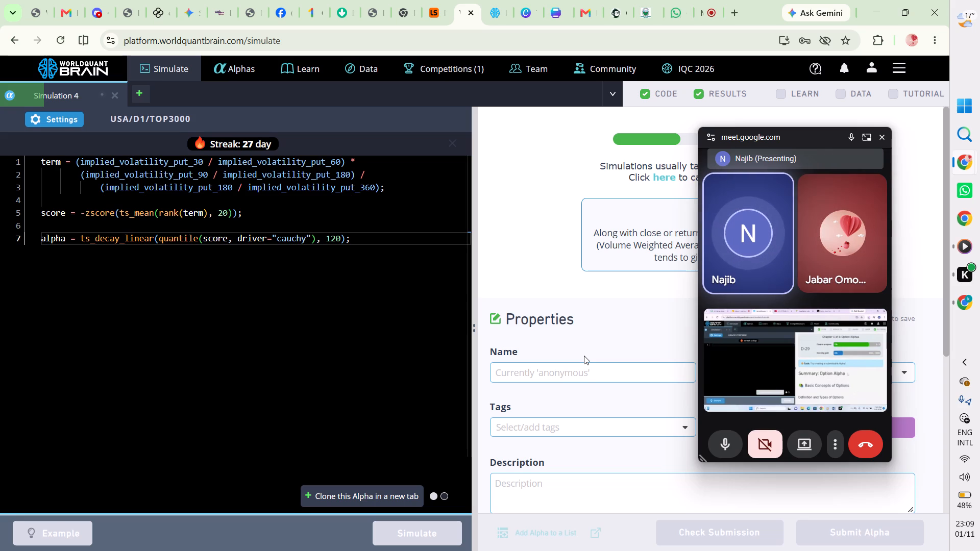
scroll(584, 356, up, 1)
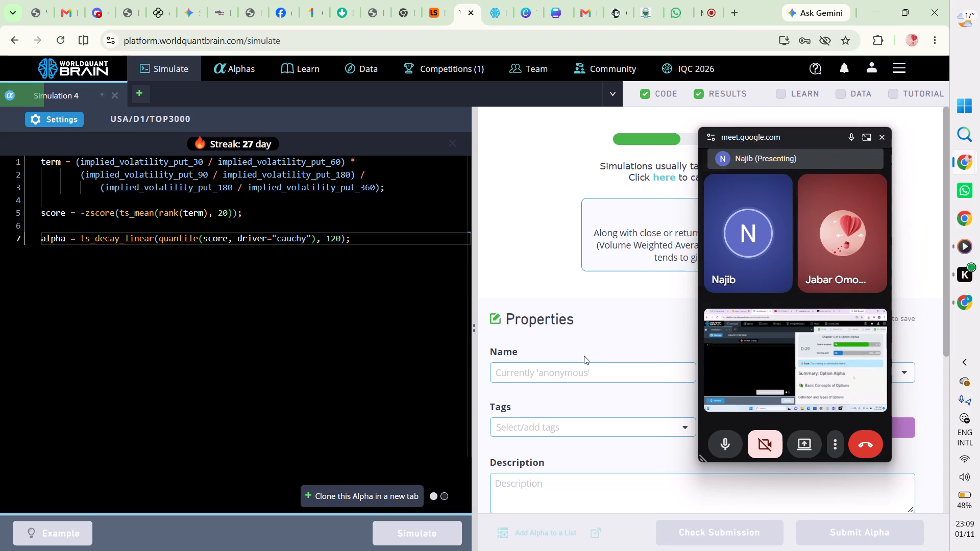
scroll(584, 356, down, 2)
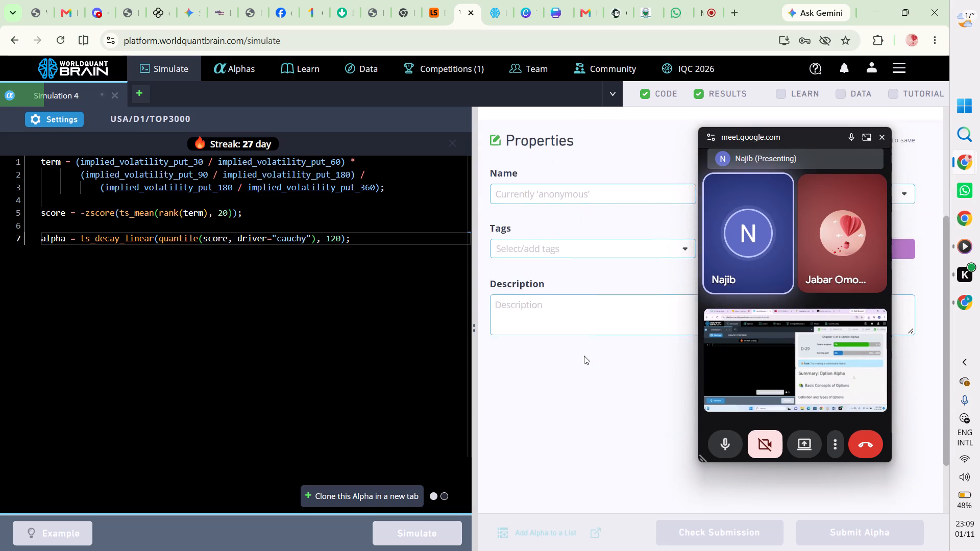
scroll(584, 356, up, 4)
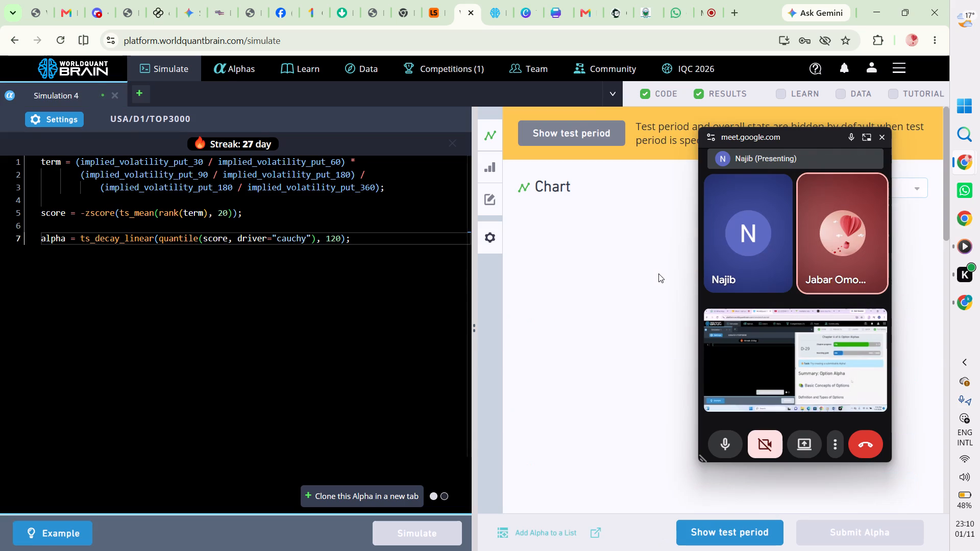
Show the test period for the re-simulated alpha and review its IS Summary.
click(748, 534)
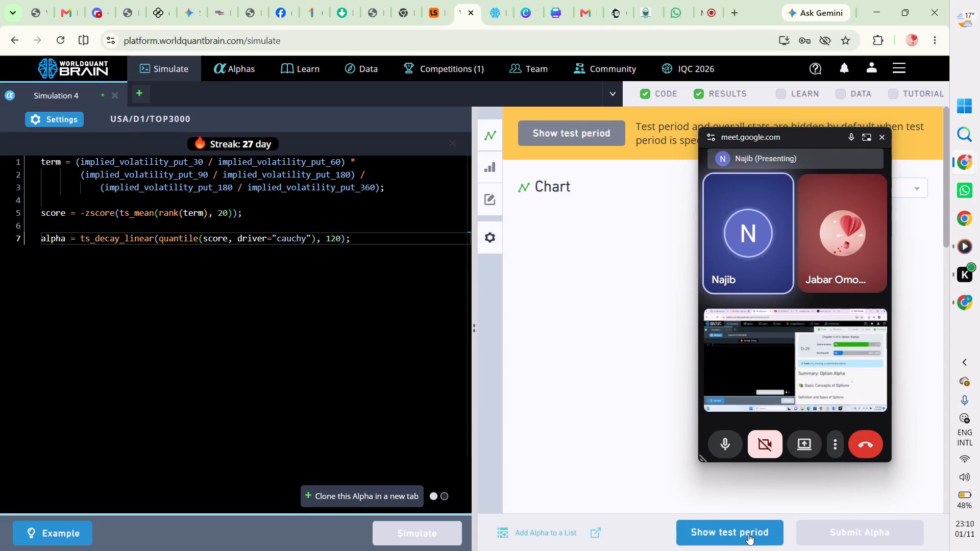
scroll(554, 411, down, 2)
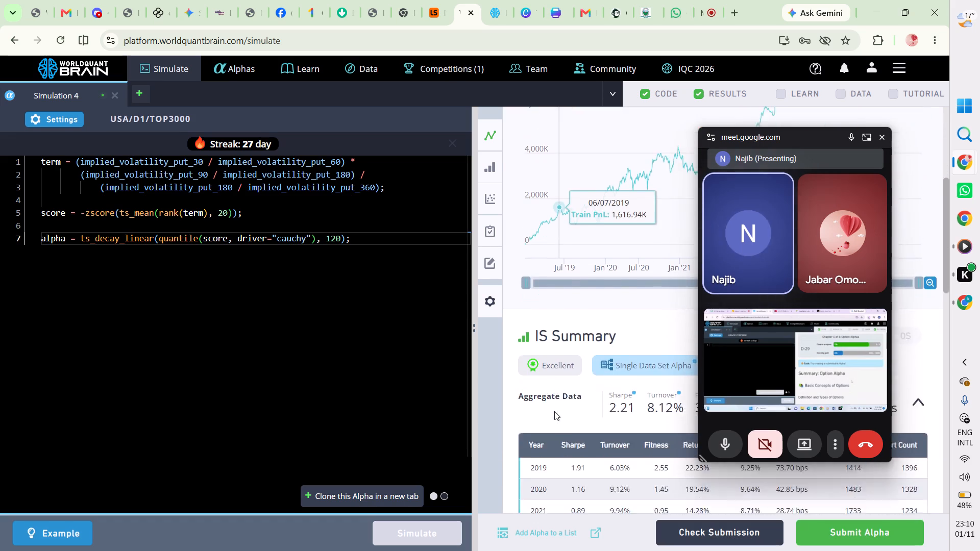
scroll(554, 411, down, 1)
Try to submit the re-simulated Simulation 4 alpha and dismiss the submission notice.
click(838, 540)
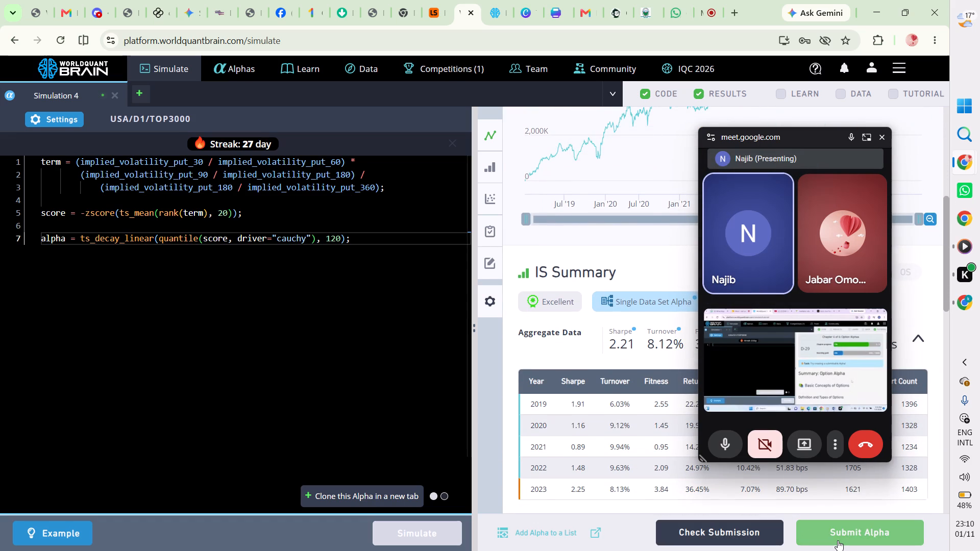
scroll(628, 388, up, 4)
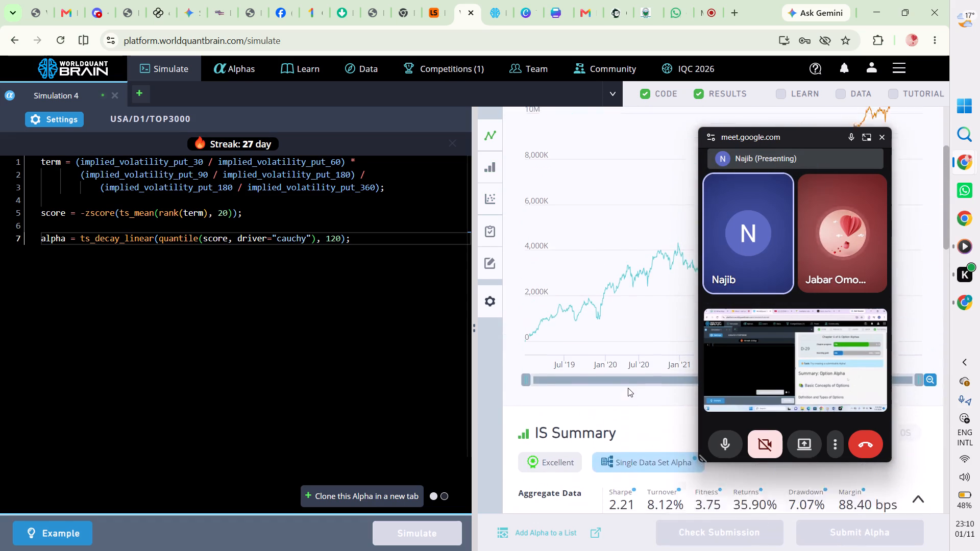
scroll(628, 388, down, 11)
scroll(628, 388, up, 14)
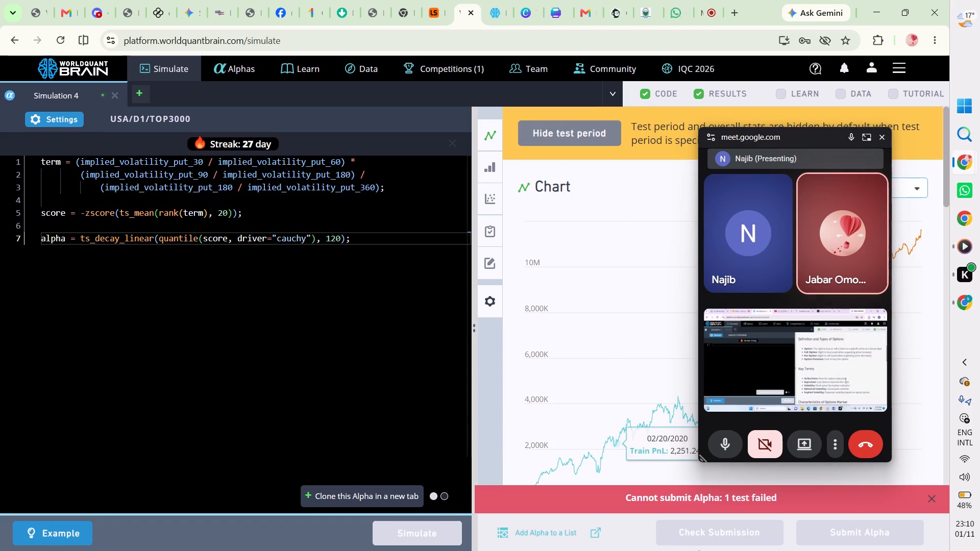
click(930, 495)
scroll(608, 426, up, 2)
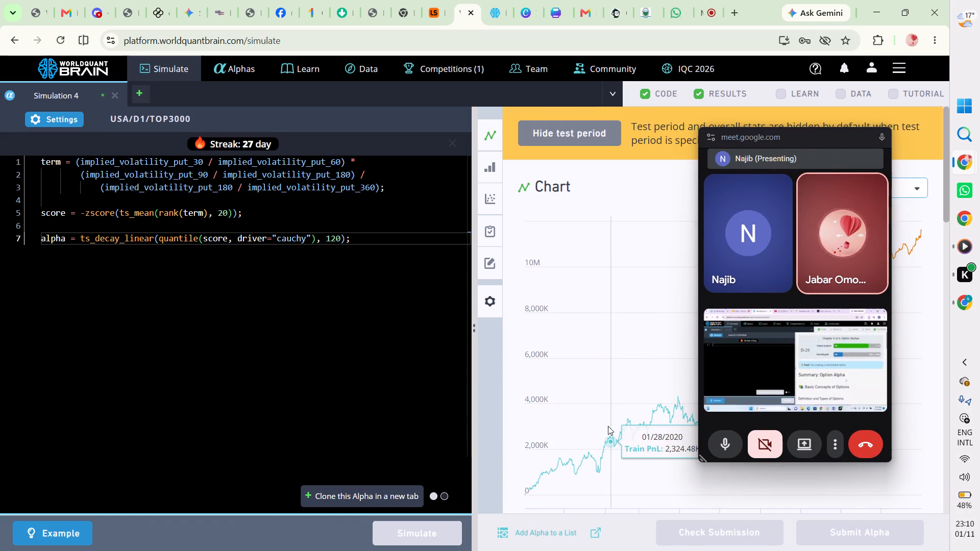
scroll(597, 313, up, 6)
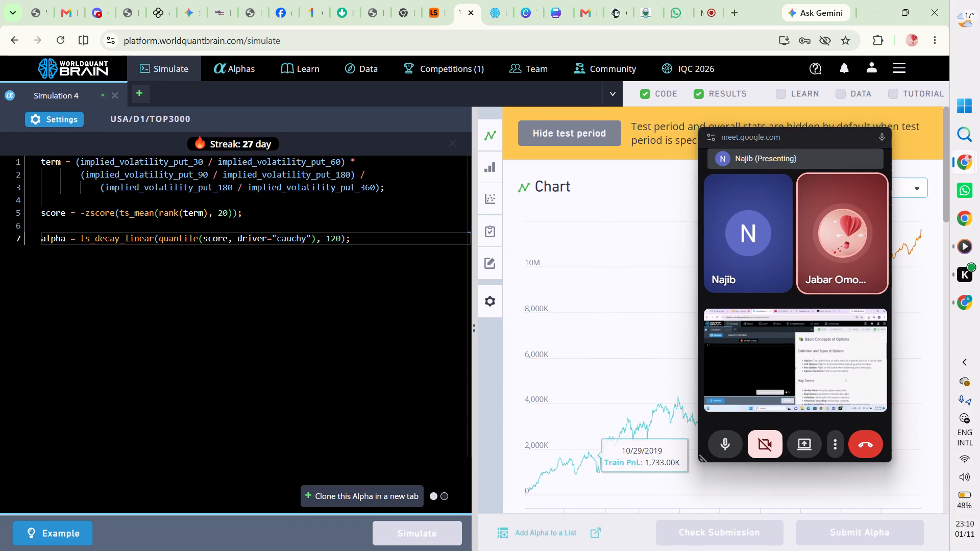
Set the decay to 0 in the Simulation 4 settings and apply it.
click(40, 120)
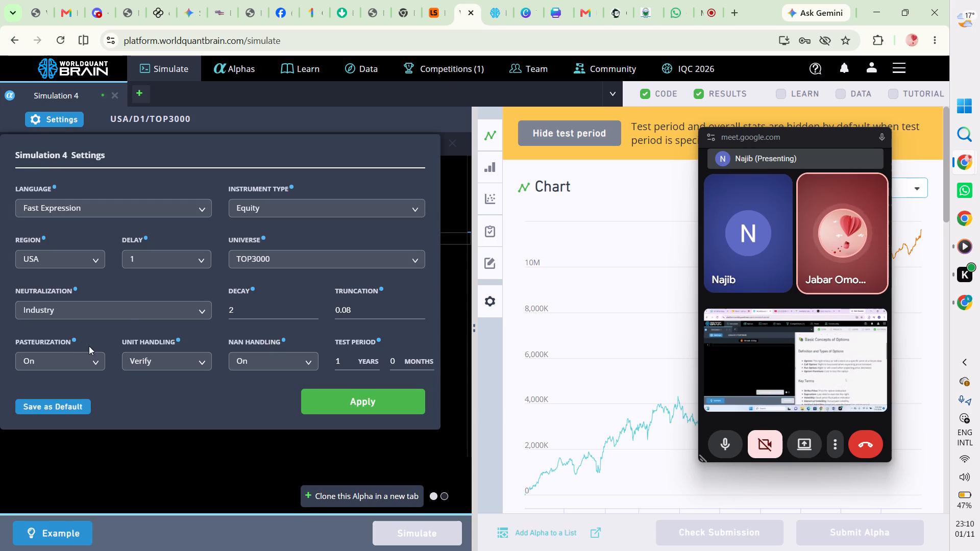
click(256, 309)
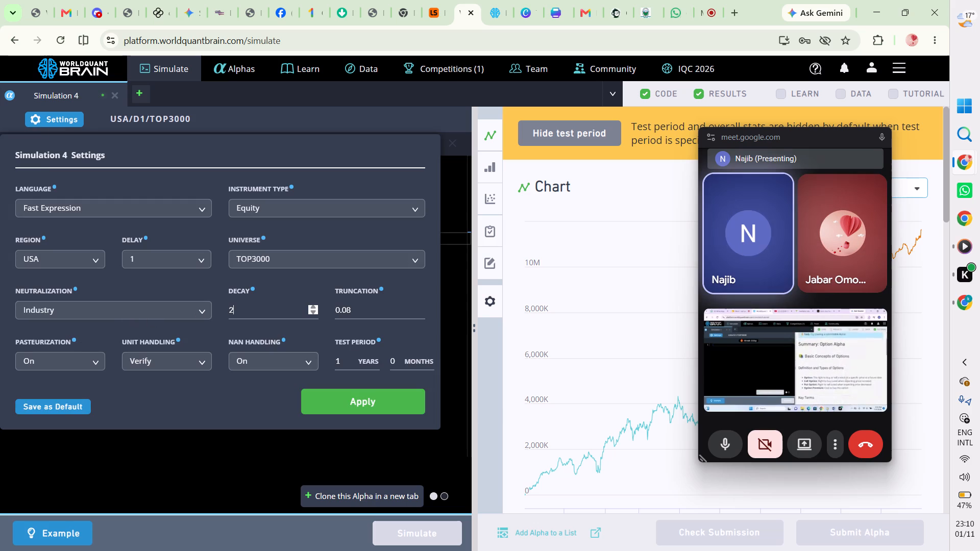
key(BackSpace)
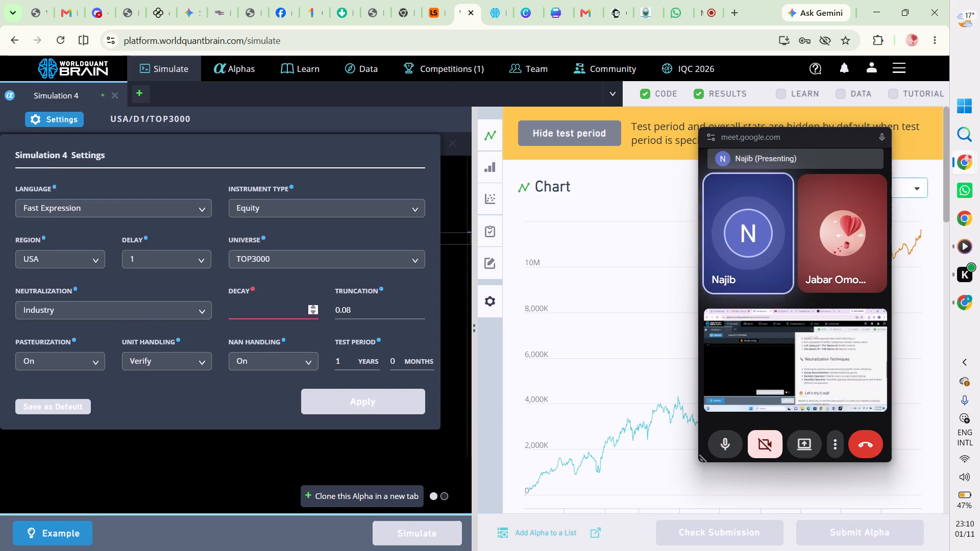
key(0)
click(341, 397)
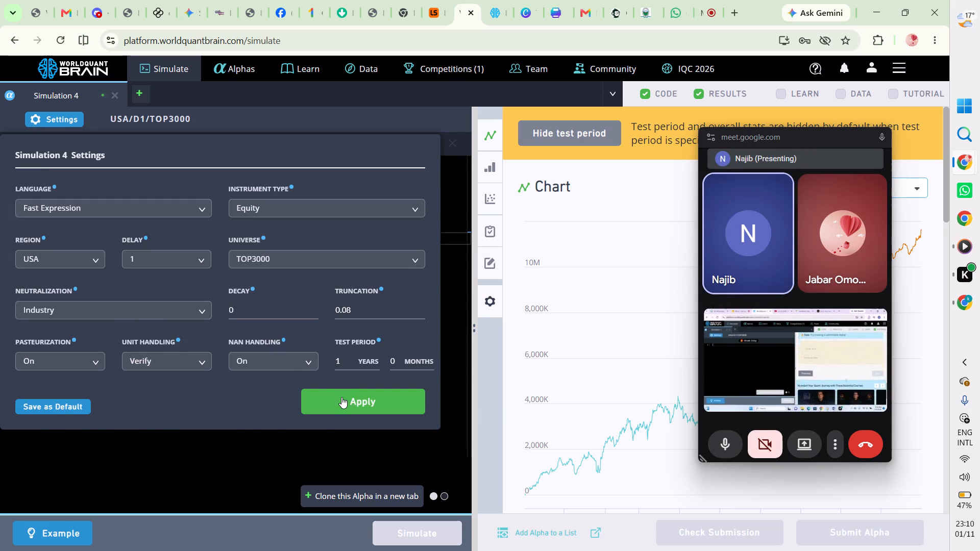
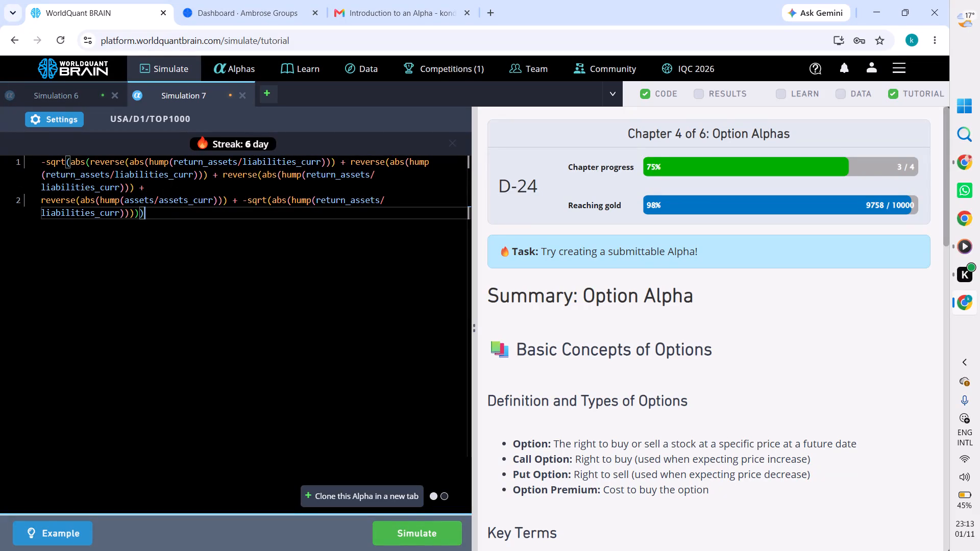
Open the neutralization options in the Simulation 7 settings.
click(39, 120)
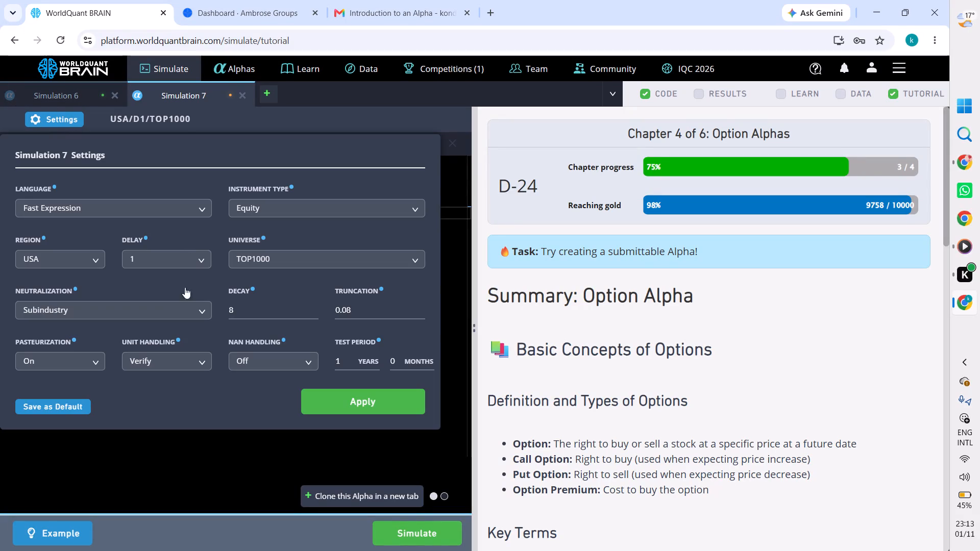
click(179, 303)
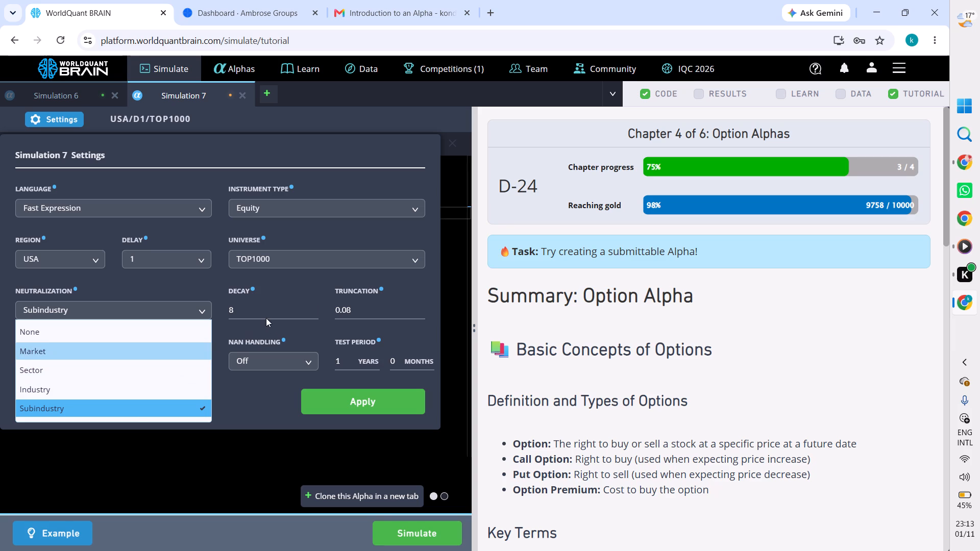
Clear the decay value in the Simulation 7 settings.
click(255, 309)
key(BackSpace)
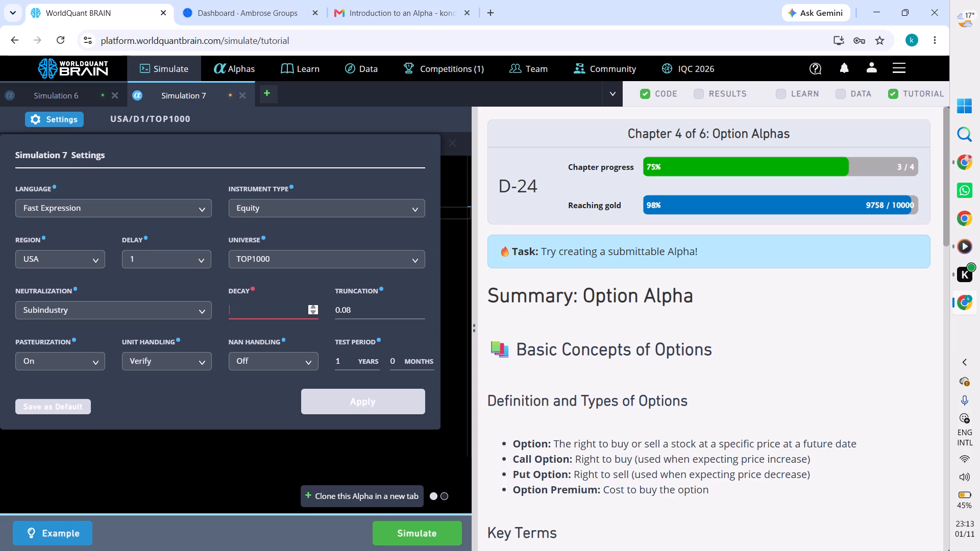
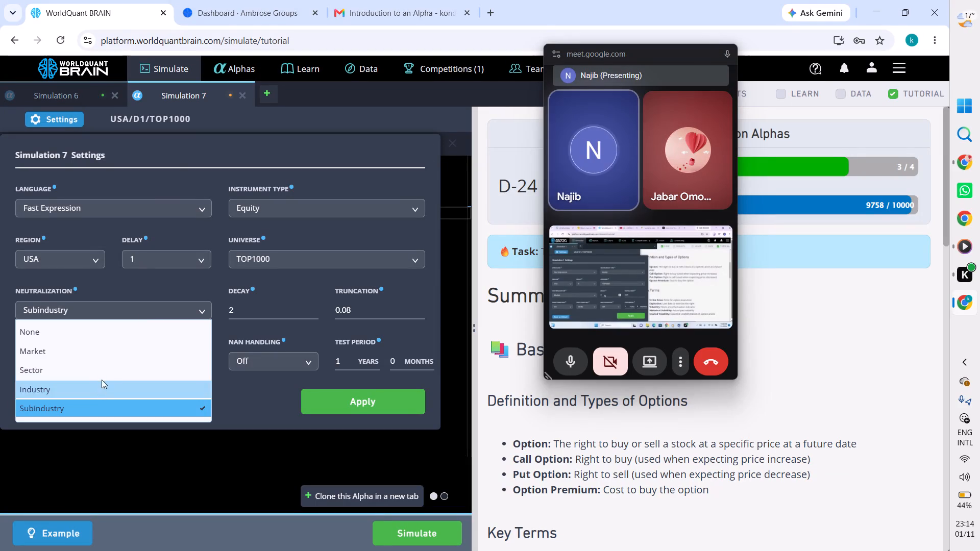
Set the Simulation 7 neutralization to Market and the truncation to 0.04, and apply the settings.
click(125, 352)
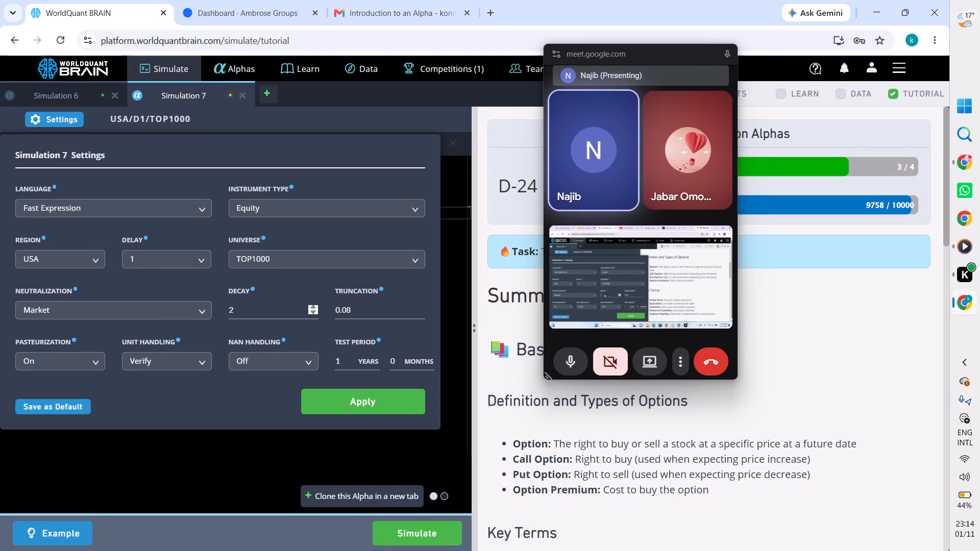
click(371, 312)
key(BackSpace)
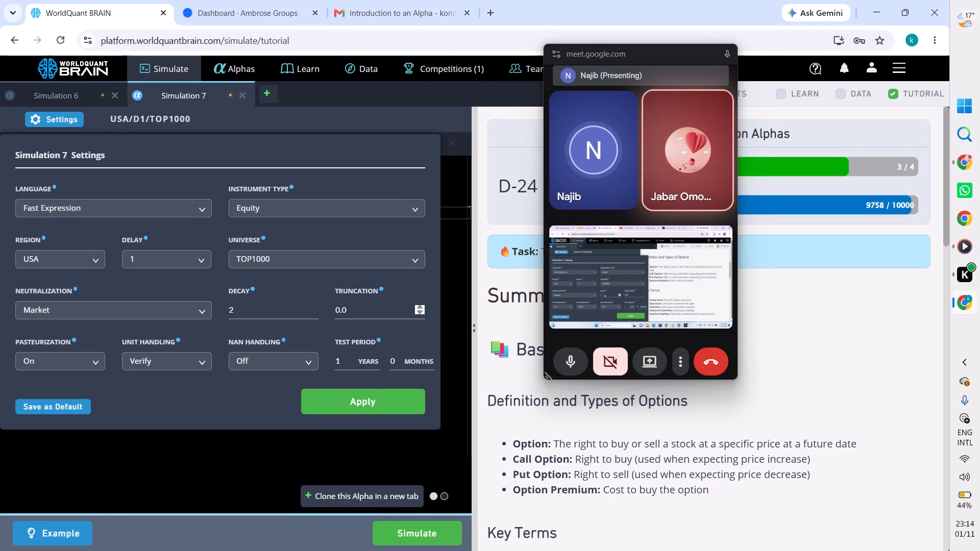
key(4)
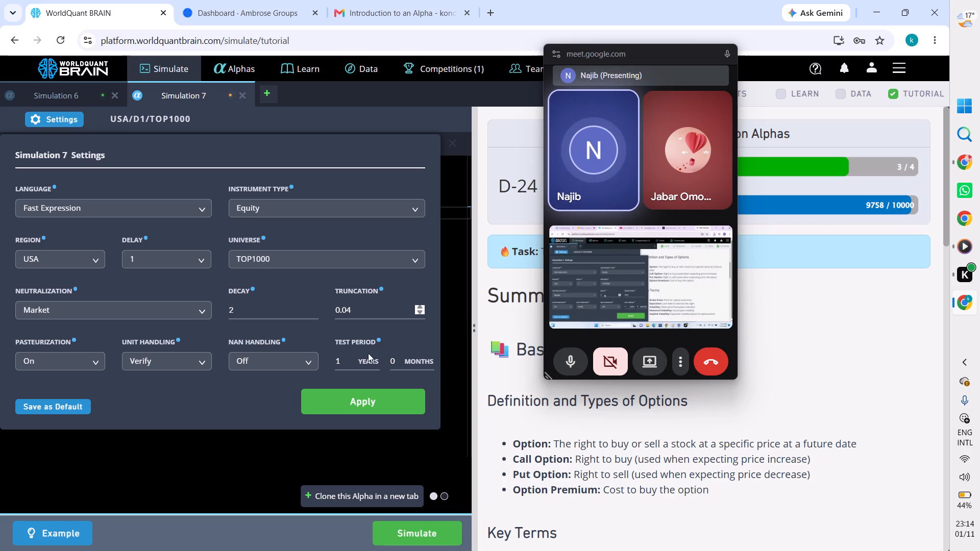
click(351, 399)
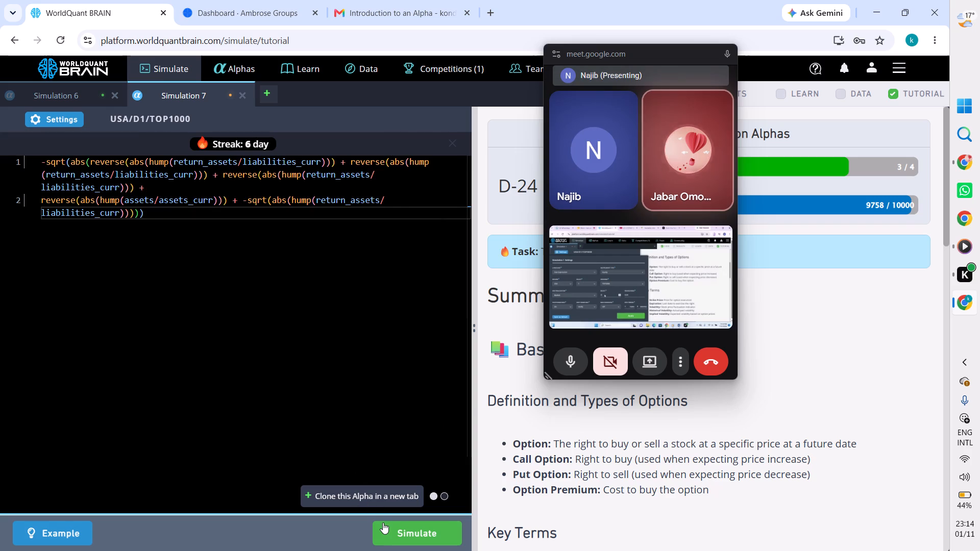
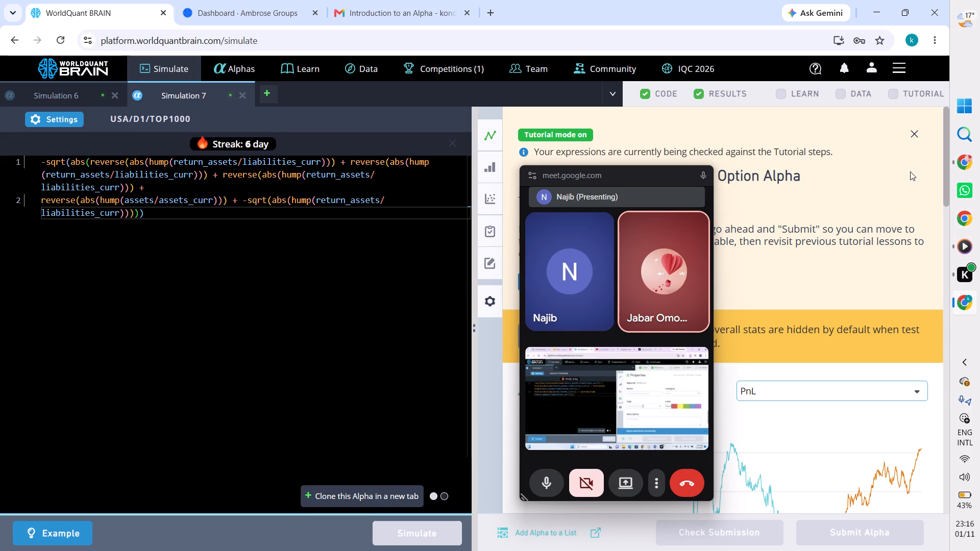
Bring up the open windows of the other Chrome profile to switch away from the simulation.
click(964, 159)
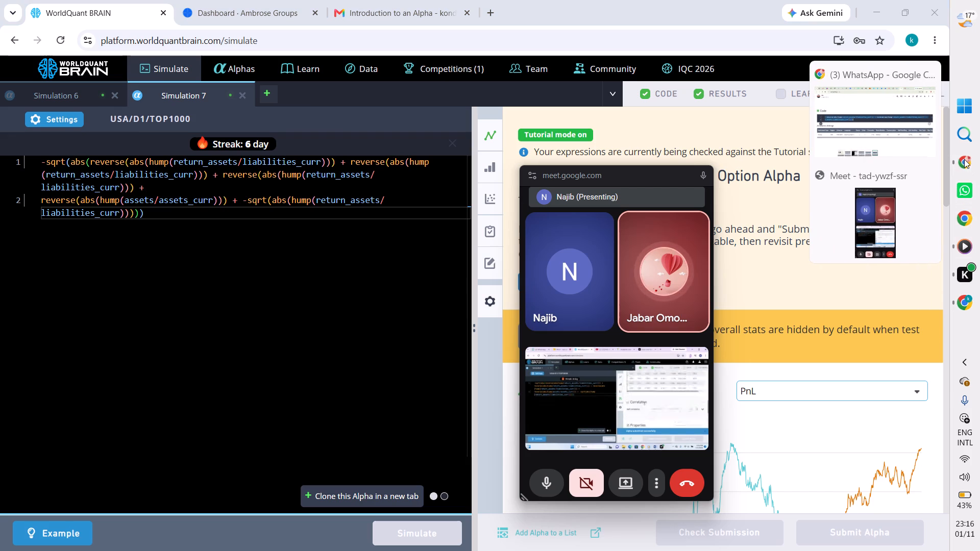
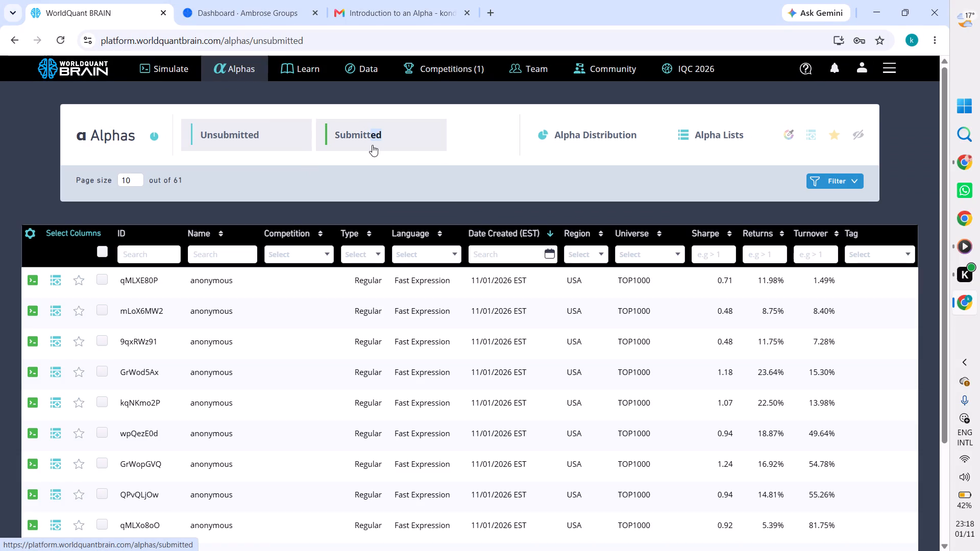
Open the submitted alphas list and examine the code and simulation settings of its alphas, from mLopmYL2 up to rKRW3VJ8.
click(393, 133)
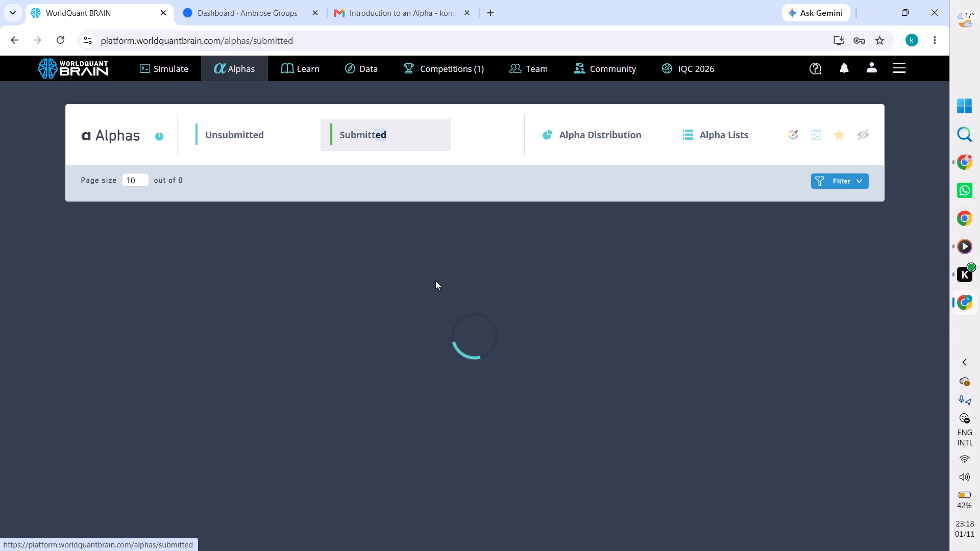
scroll(433, 292, down, 1)
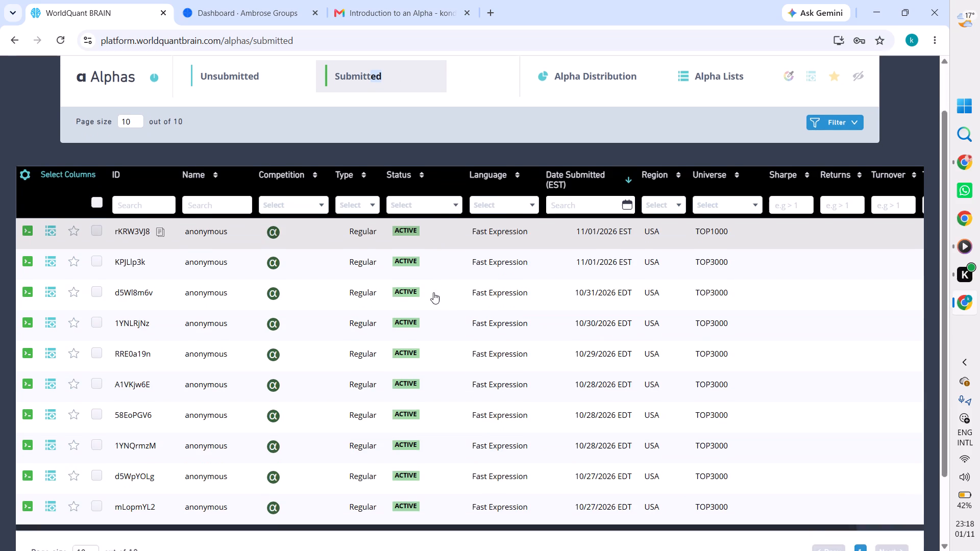
scroll(433, 292, down, 1)
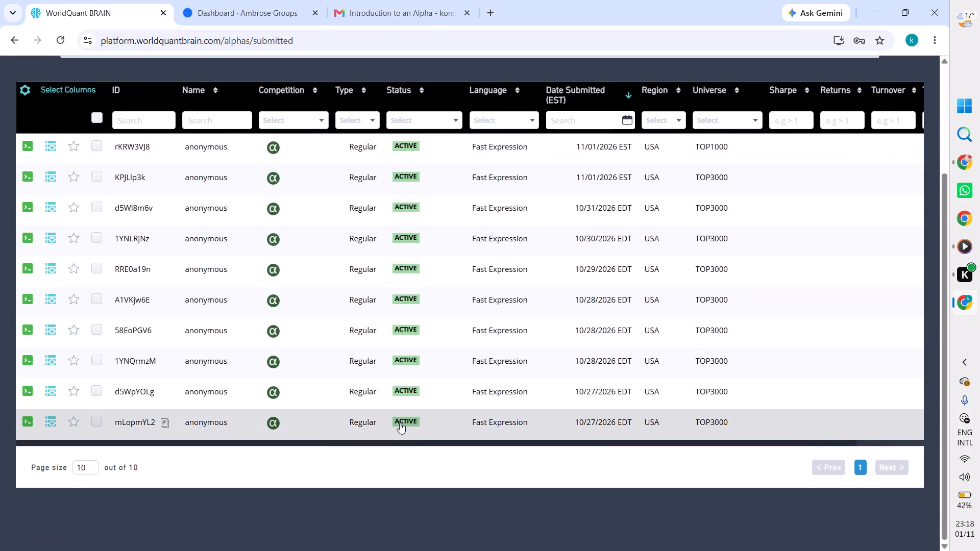
click(342, 423)
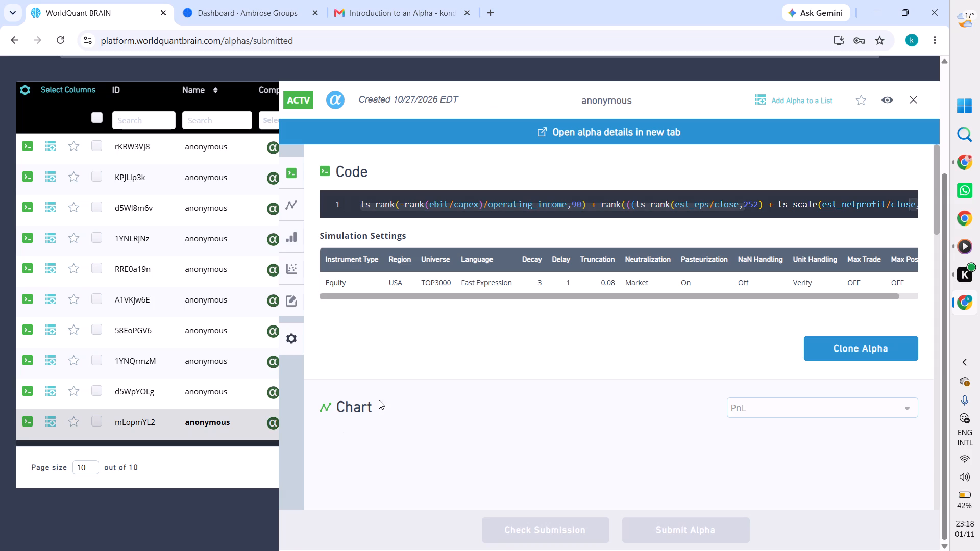
click(236, 387)
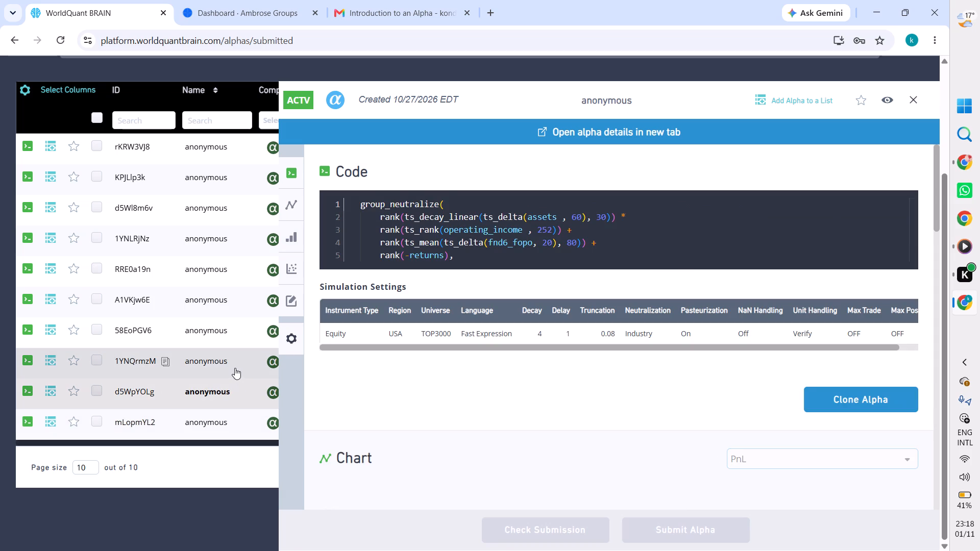
click(235, 368)
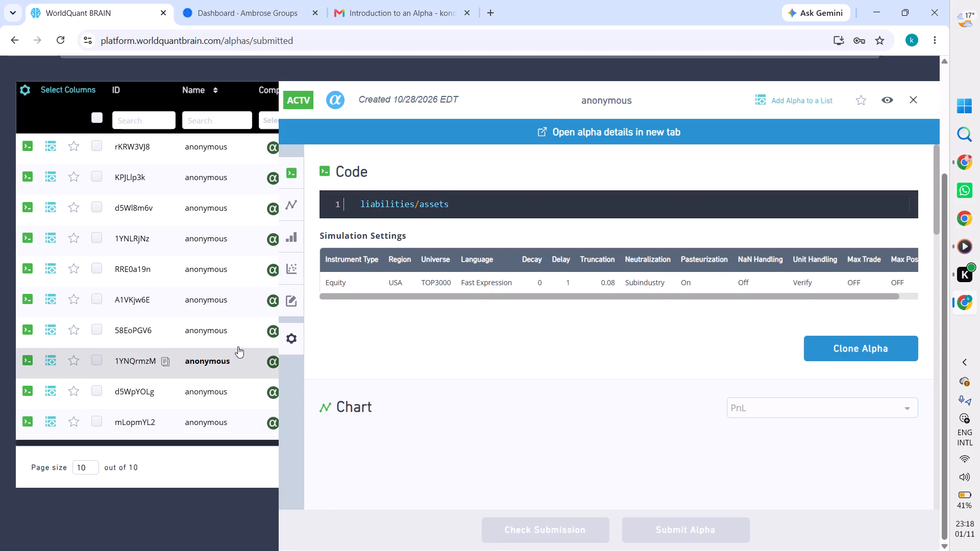
click(227, 332)
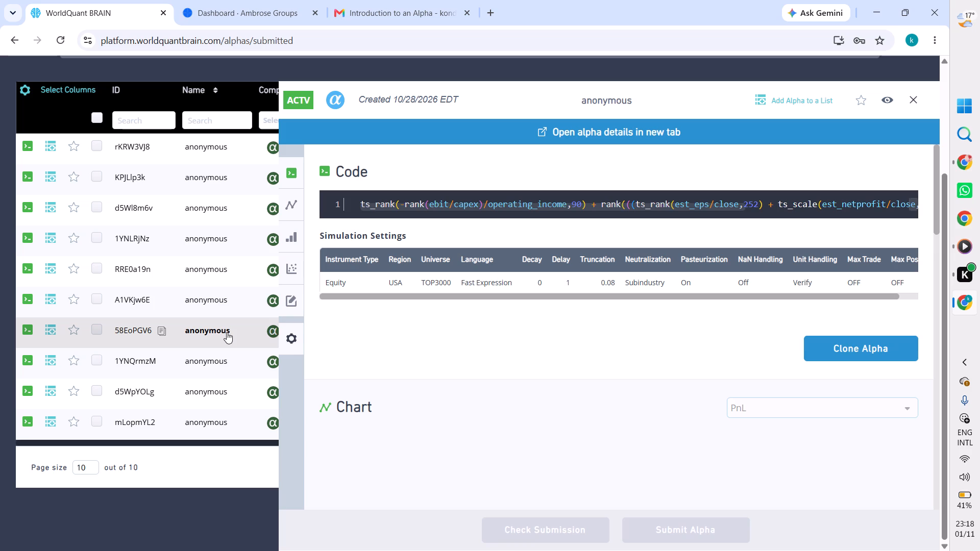
click(210, 288)
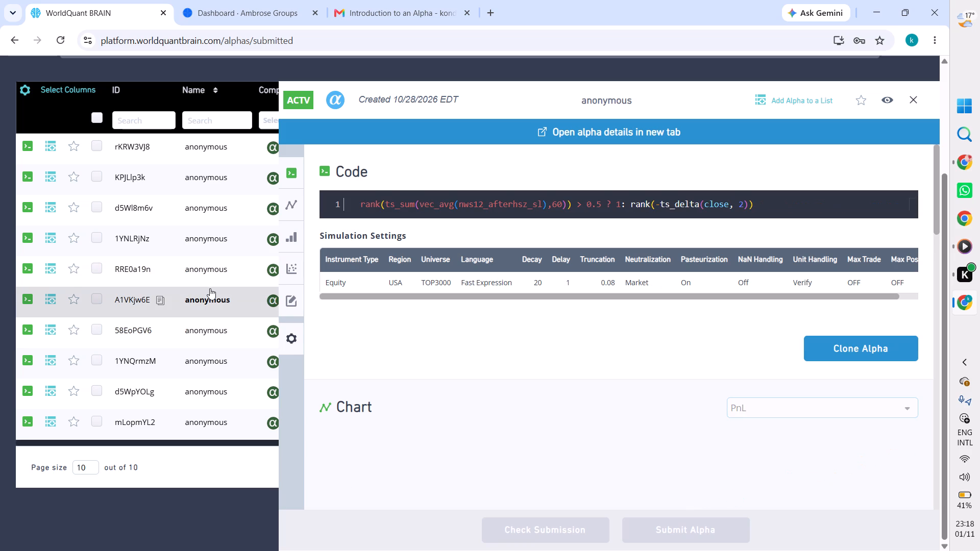
click(222, 268)
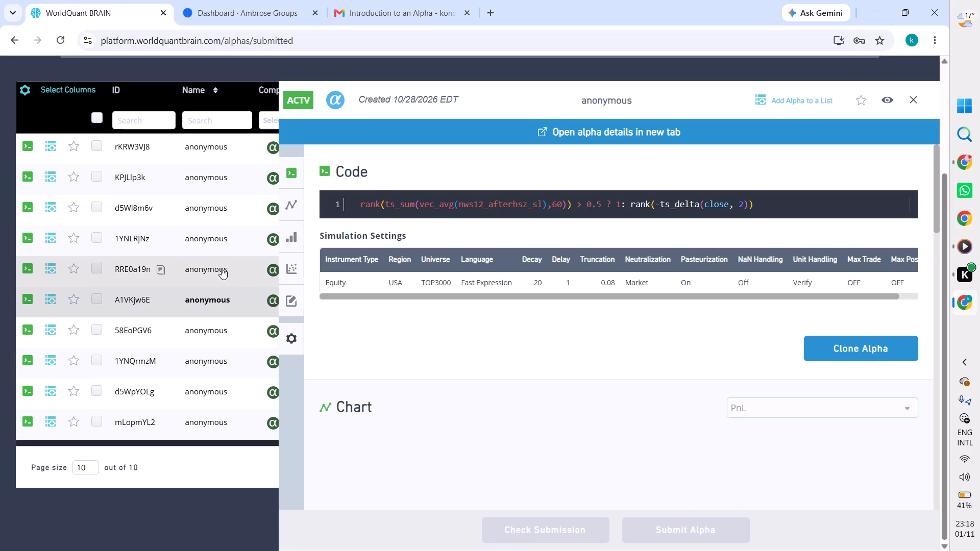
click(229, 248)
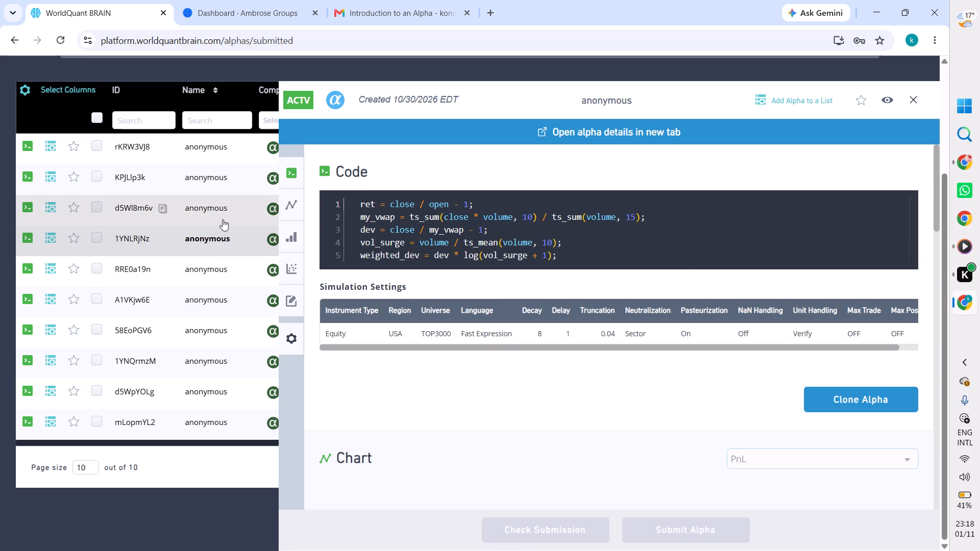
click(223, 219)
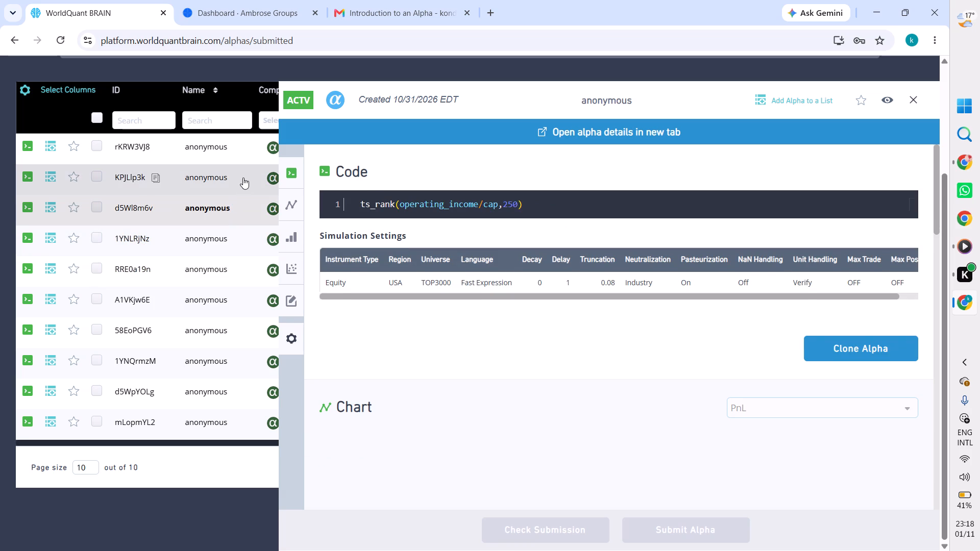
click(229, 181)
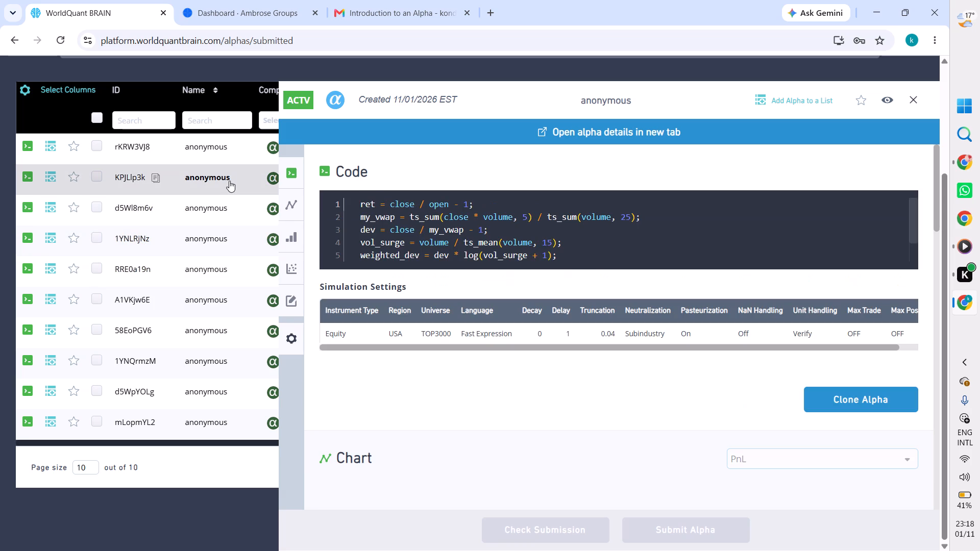
click(220, 155)
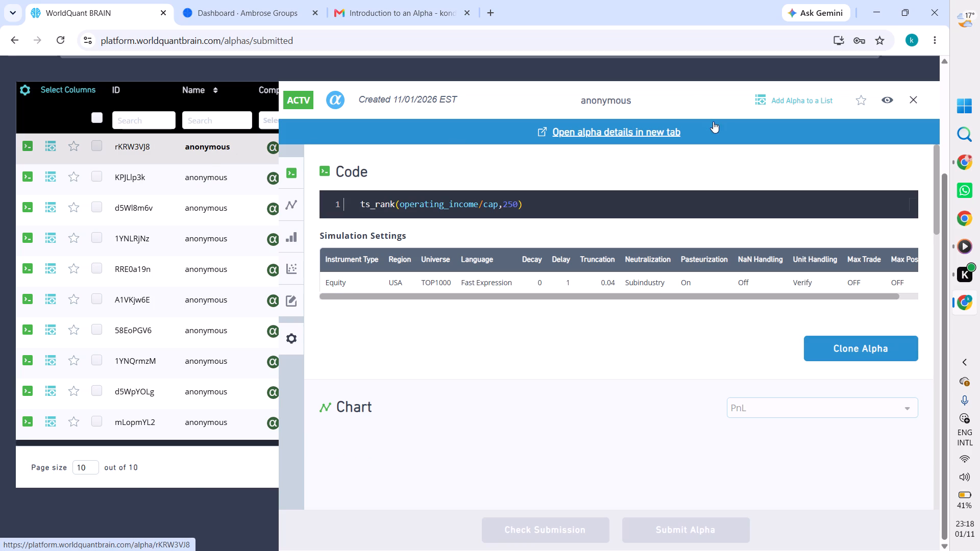
click(910, 105)
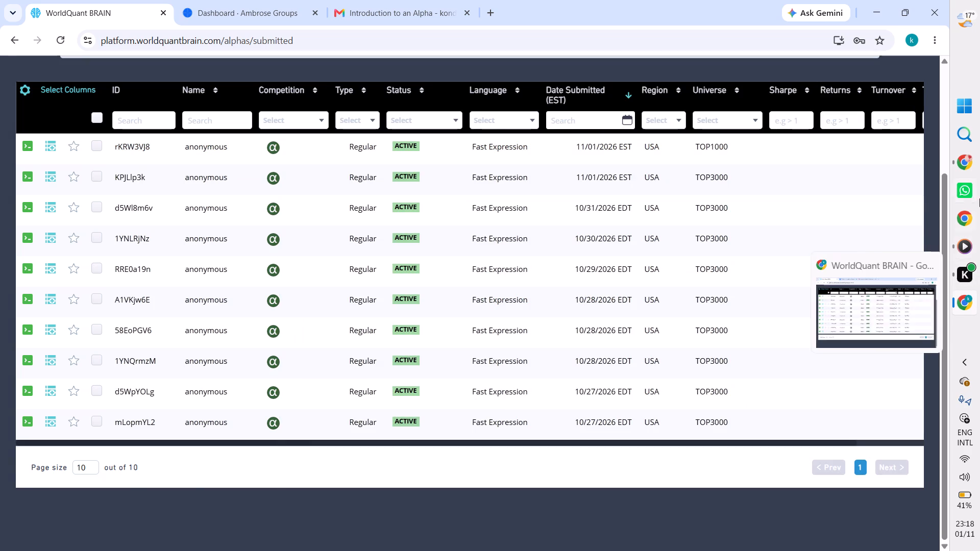
Return to the simulation editor and select the entire alpha expression in Simulation 7.
scroll(537, 109, up, 6)
click(161, 78)
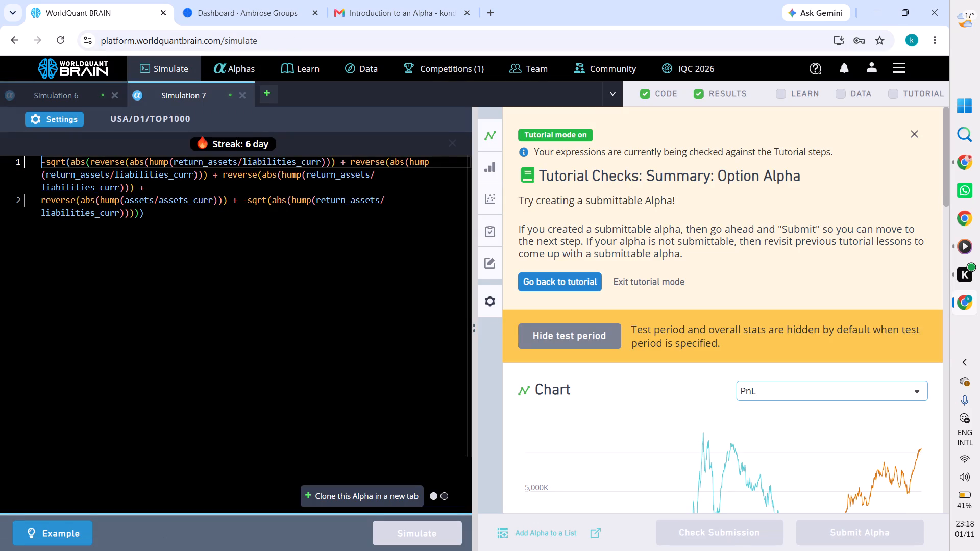
key(ctrl+a)
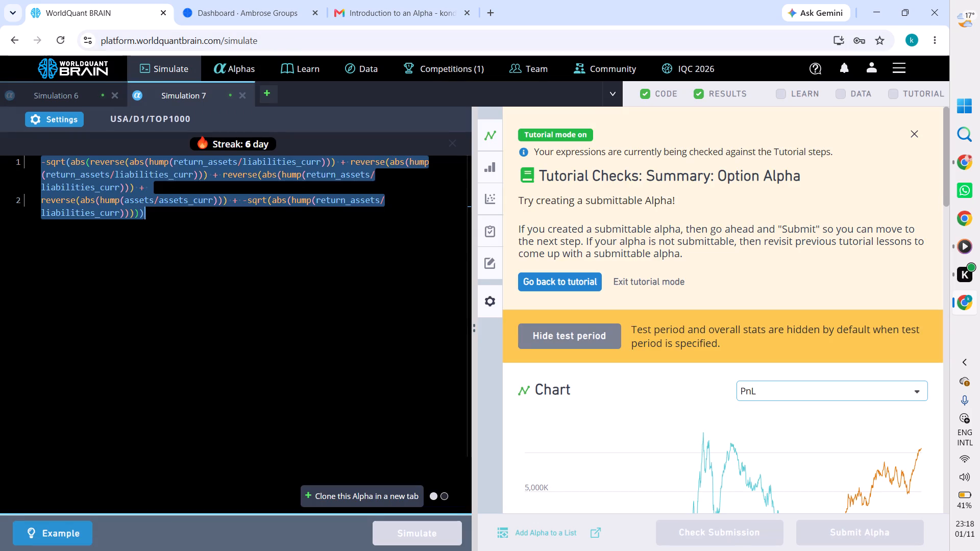
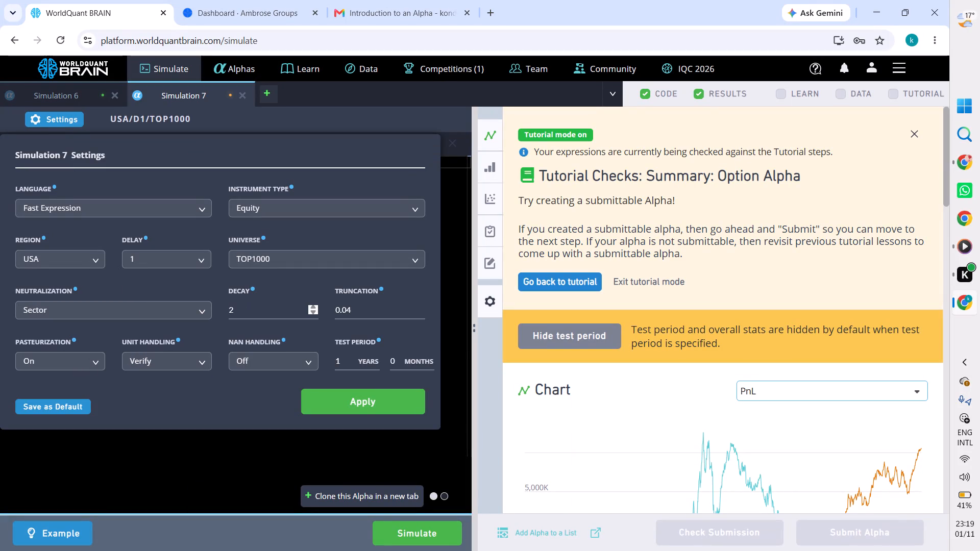
Set the decay to 0 and the truncation to 0.08 in the Simulation 7 settings and apply them.
key(BackSpace)
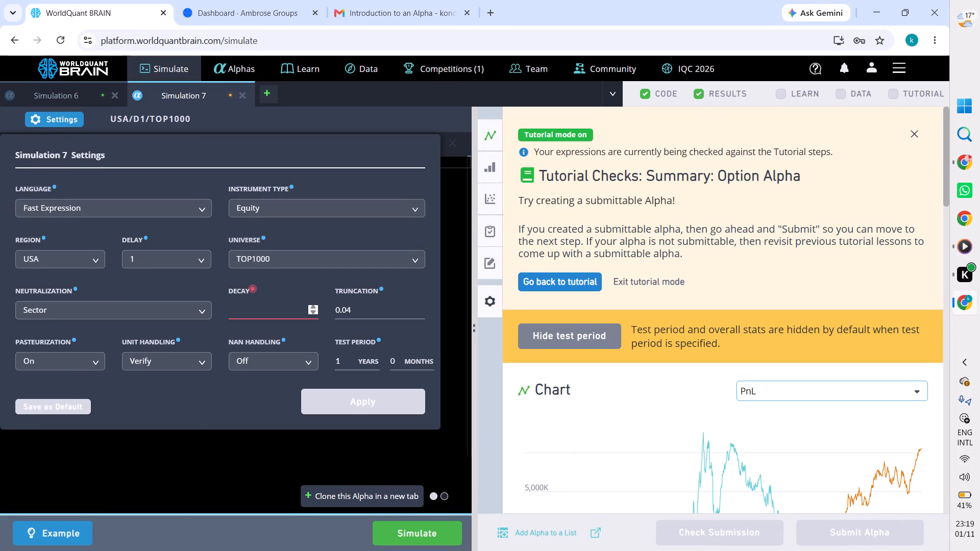
key(0)
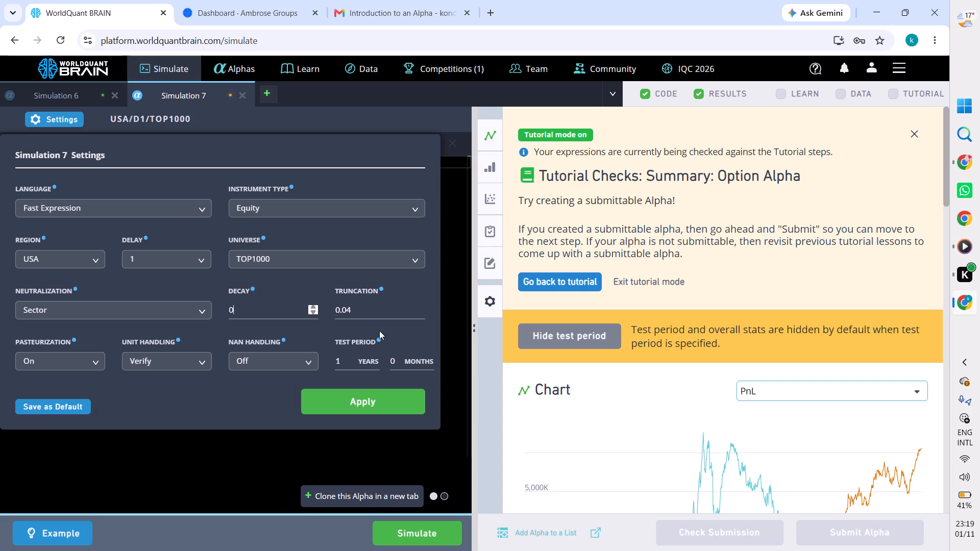
click(372, 307)
key(BackSpace)
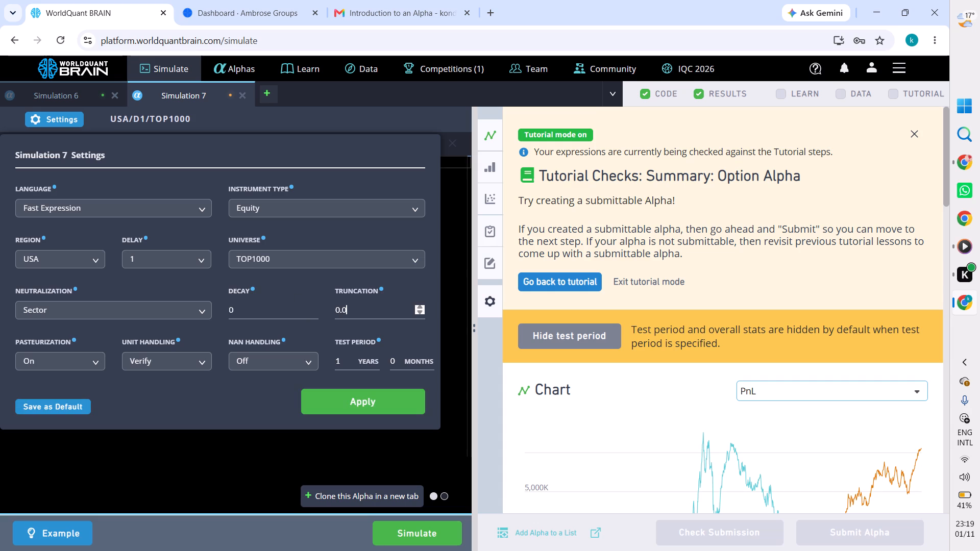
key(8)
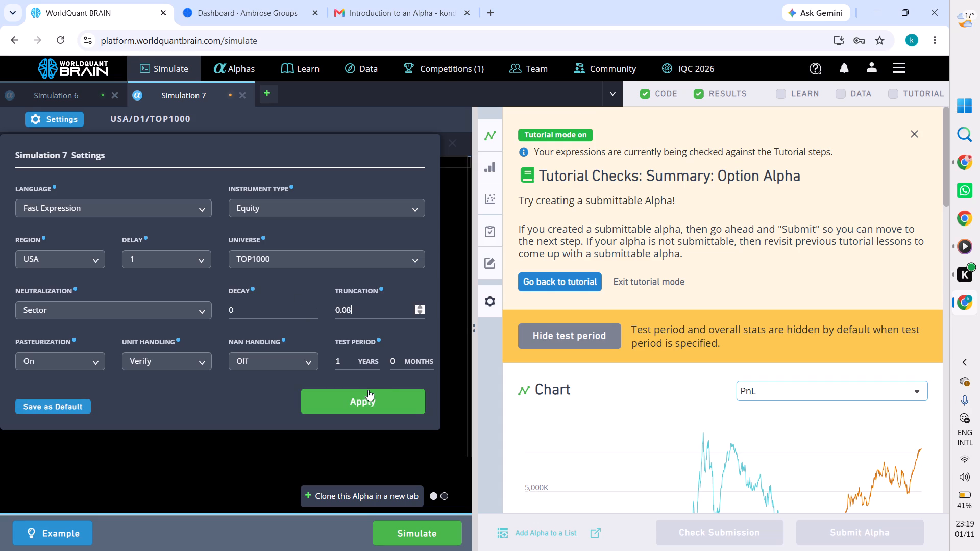
click(365, 393)
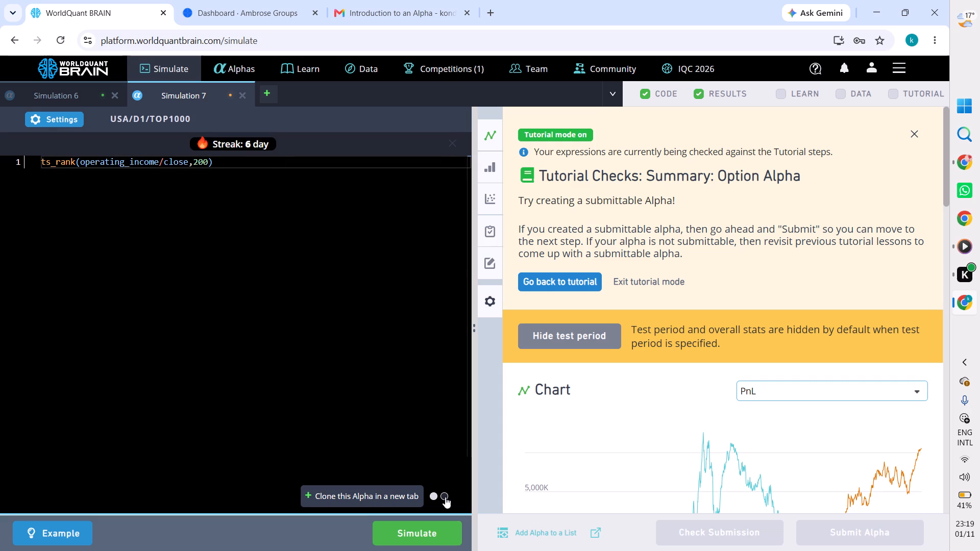
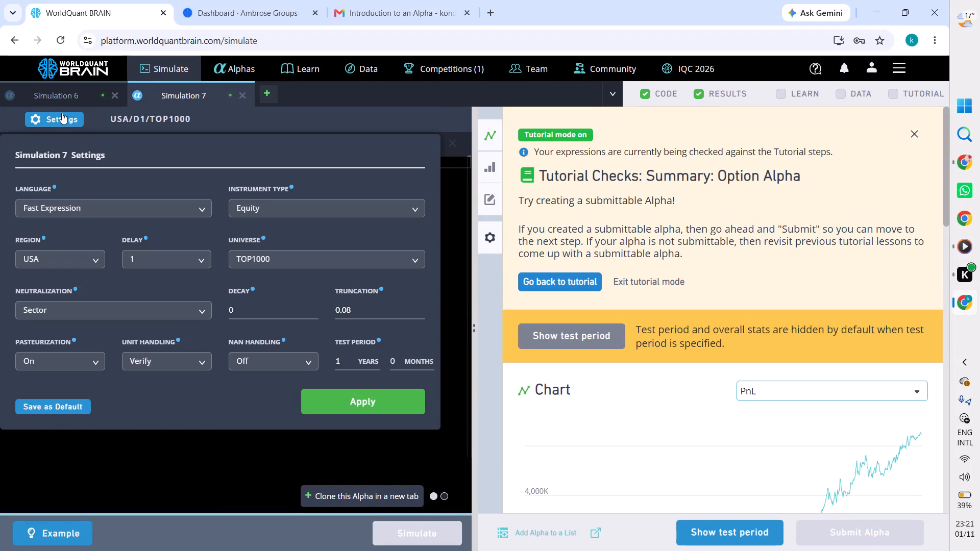
Show the test period for the ts_rank(operating_income/close,200) alpha in Simulation 7 and try to submit the alpha.
click(730, 527)
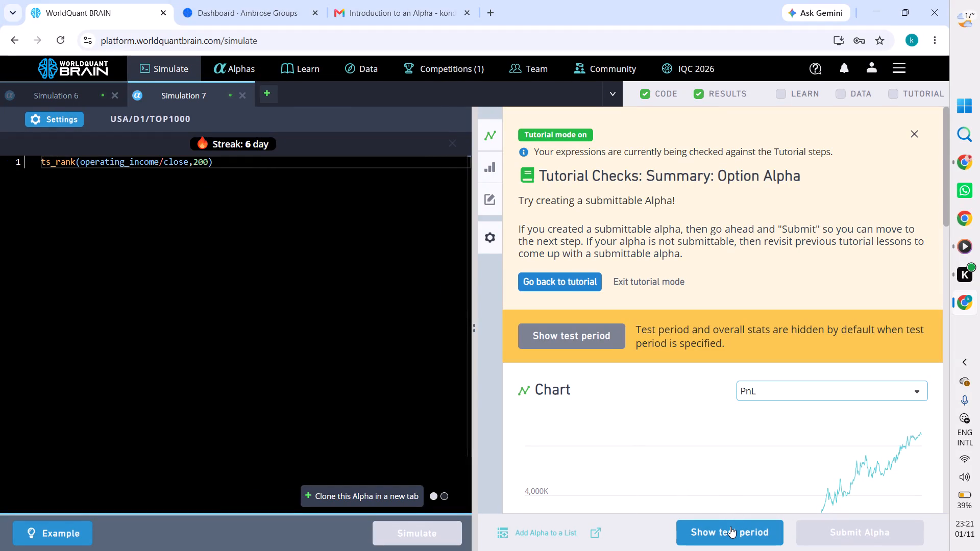
click(810, 531)
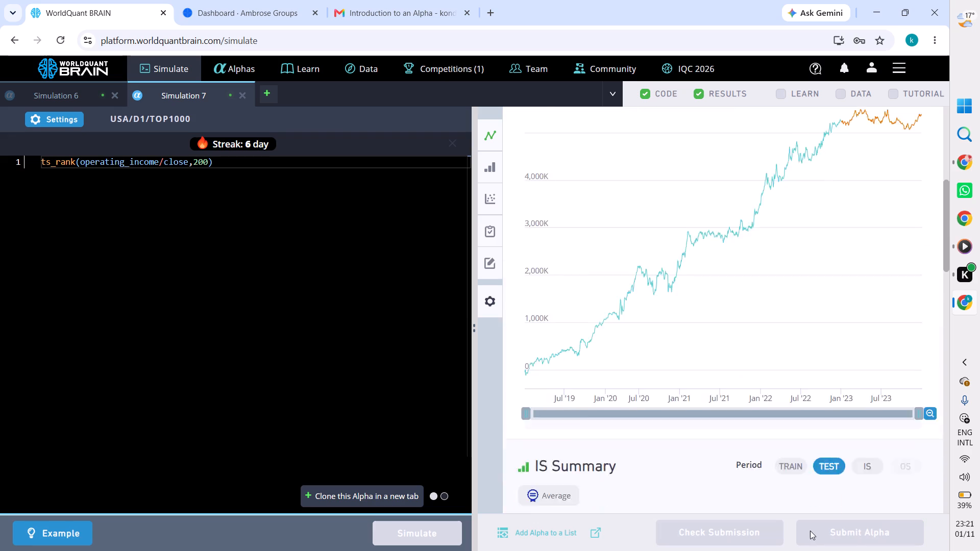
scroll(740, 243, up, 9)
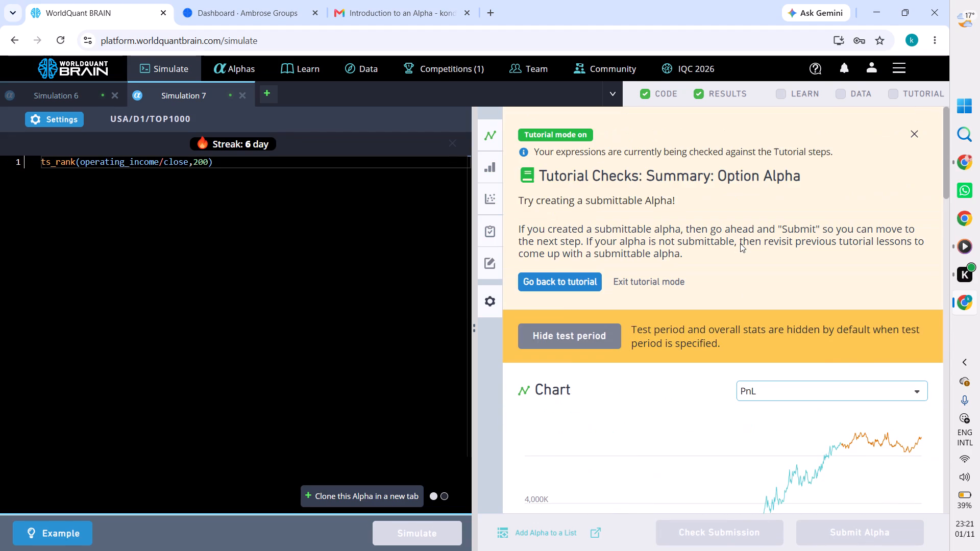
Review the Simulation 7 settings and examine the alpha's aggregate and yearly performance results down to the IS testing status.
click(57, 112)
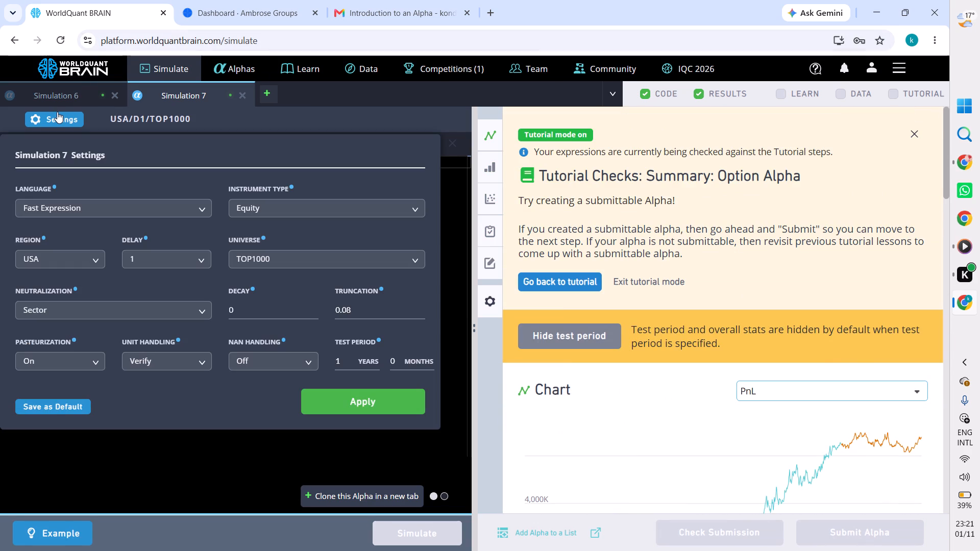
click(57, 112)
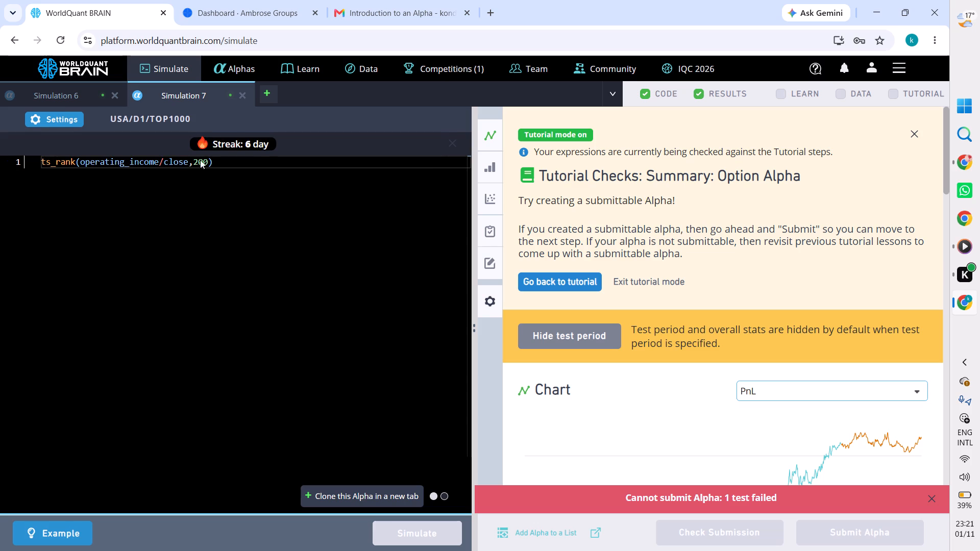
scroll(594, 337, down, 5)
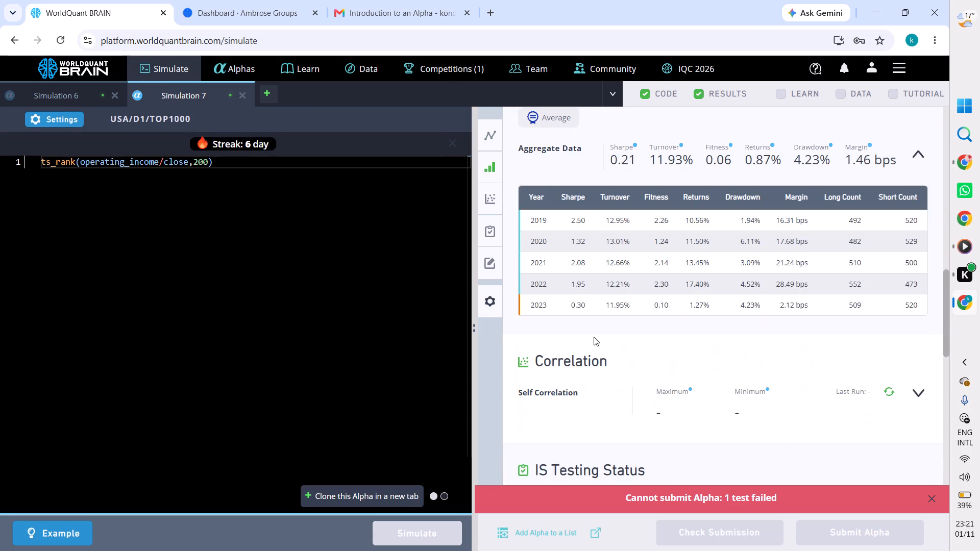
Examine the failed test details in the IS testing status of the Simulation 7 alpha.
scroll(594, 337, down, 2)
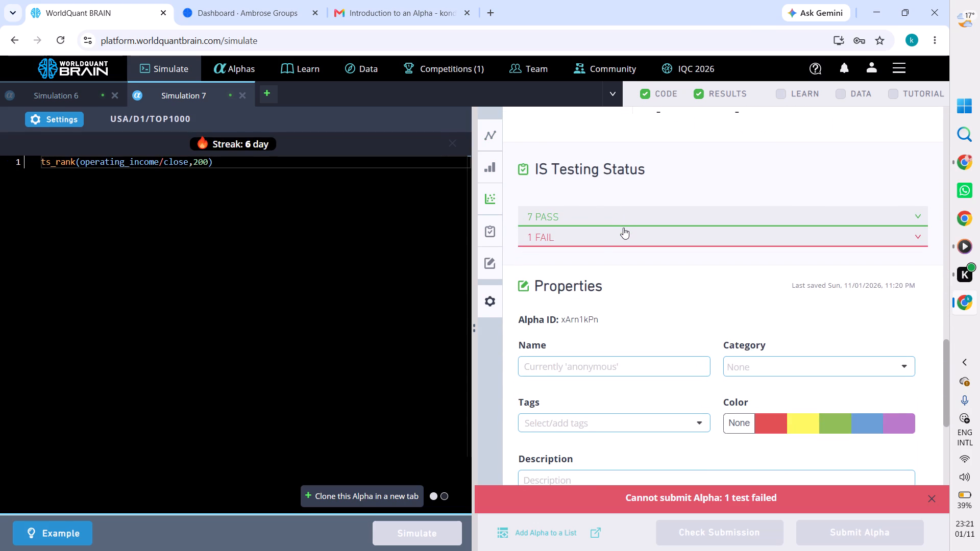
click(623, 228)
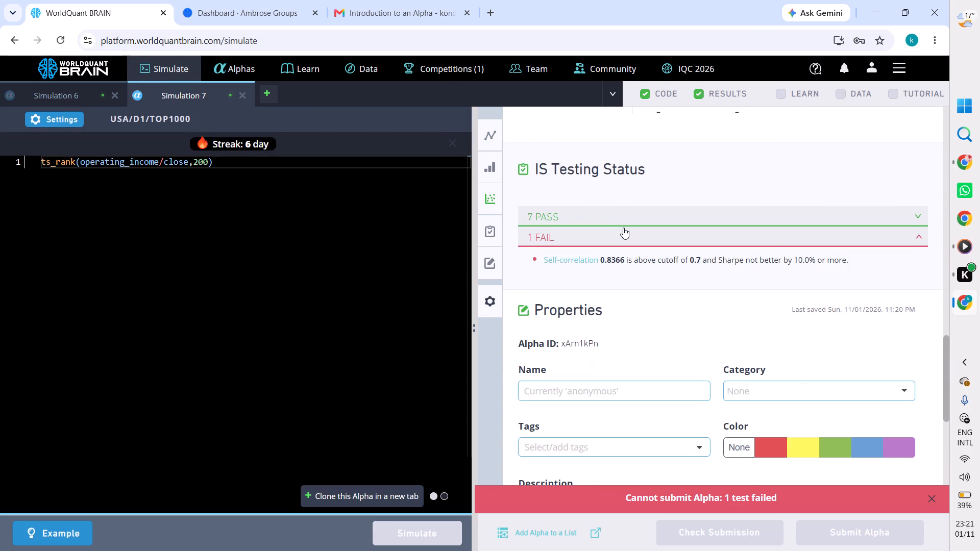
click(623, 228)
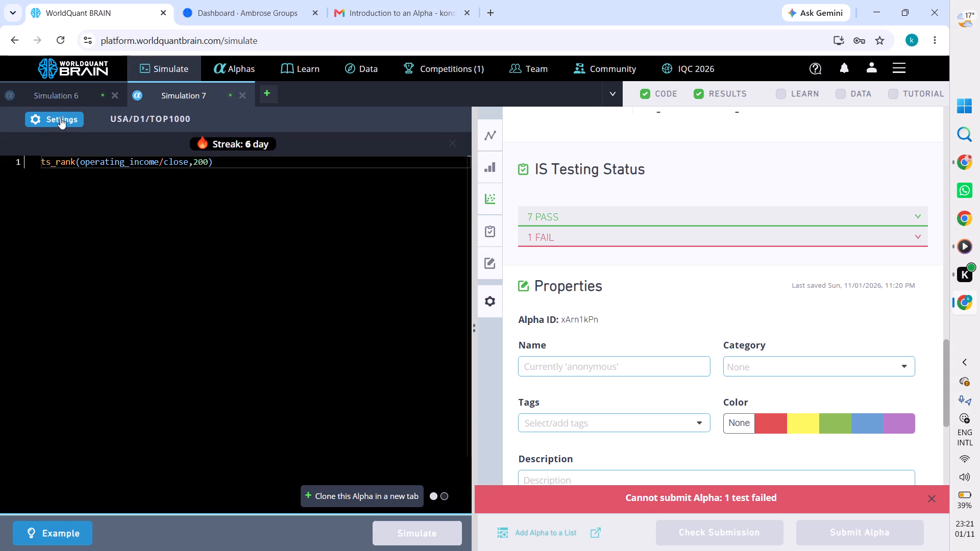
Set the decay to 2 in the Simulation 7 settings.
click(60, 118)
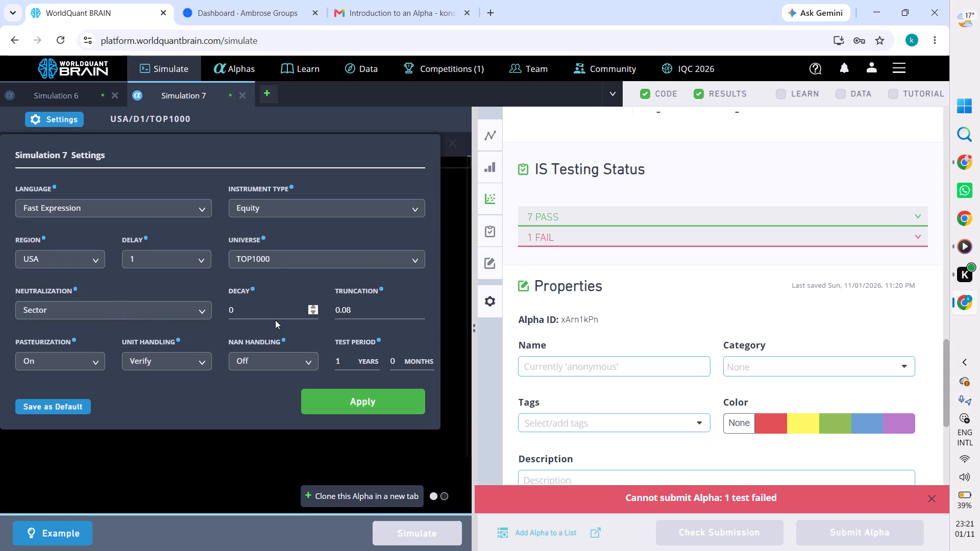
click(258, 304)
key(BackSpace)
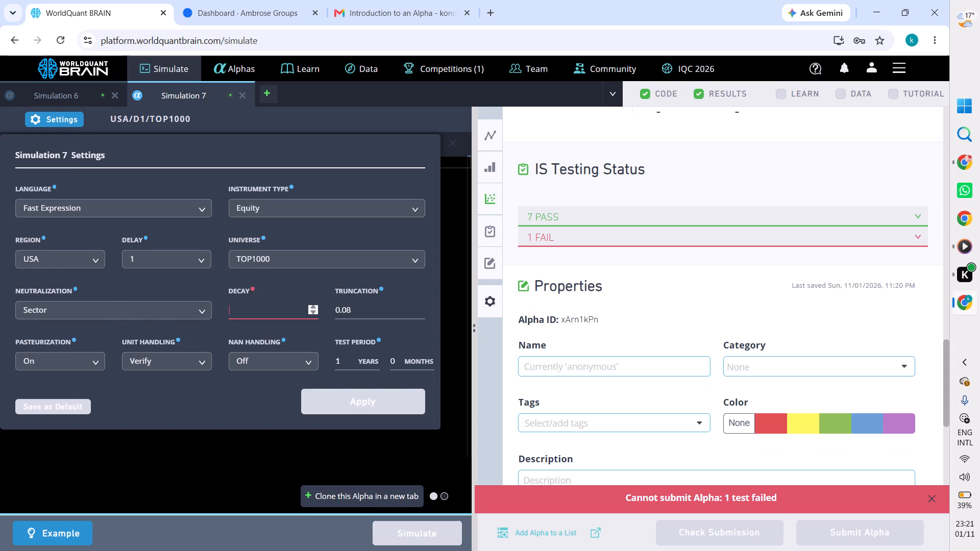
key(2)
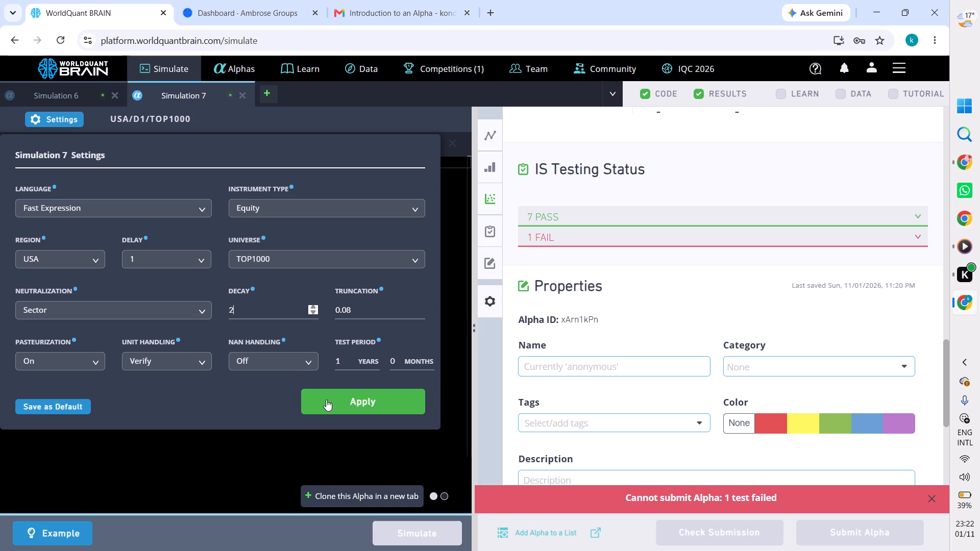
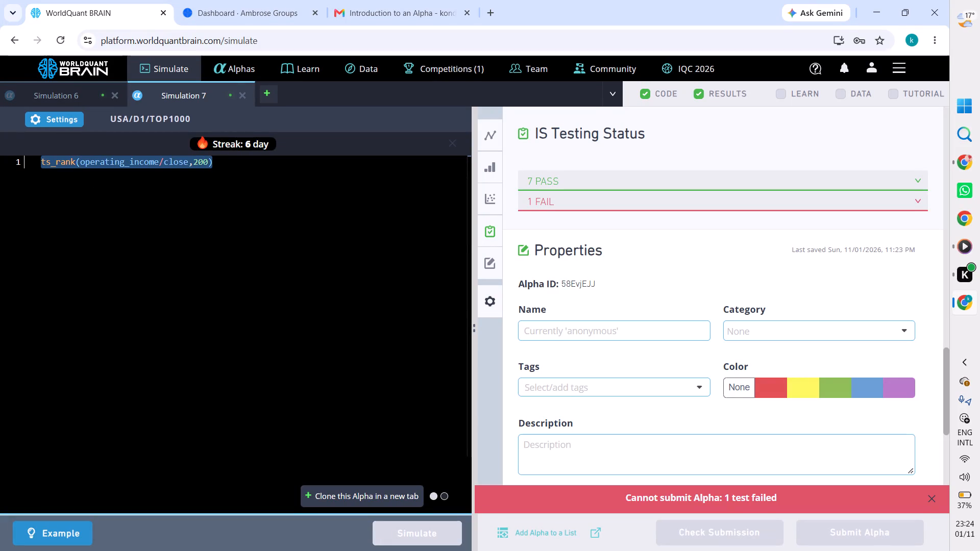
Replace the selected expression in Simulation 7 with the copied seven-line alpha code, from ret = close / open - 1 to the ts_decay_linear line.
key(ctrl+v)
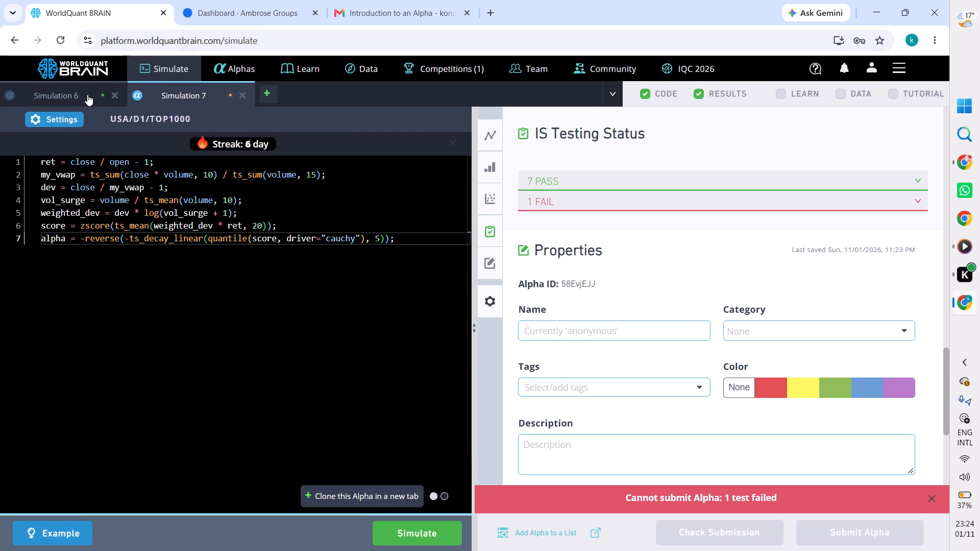
Set Simulation 7's truncation to 0.04 and decay to 8, apply the settings and run the simulation.
click(58, 118)
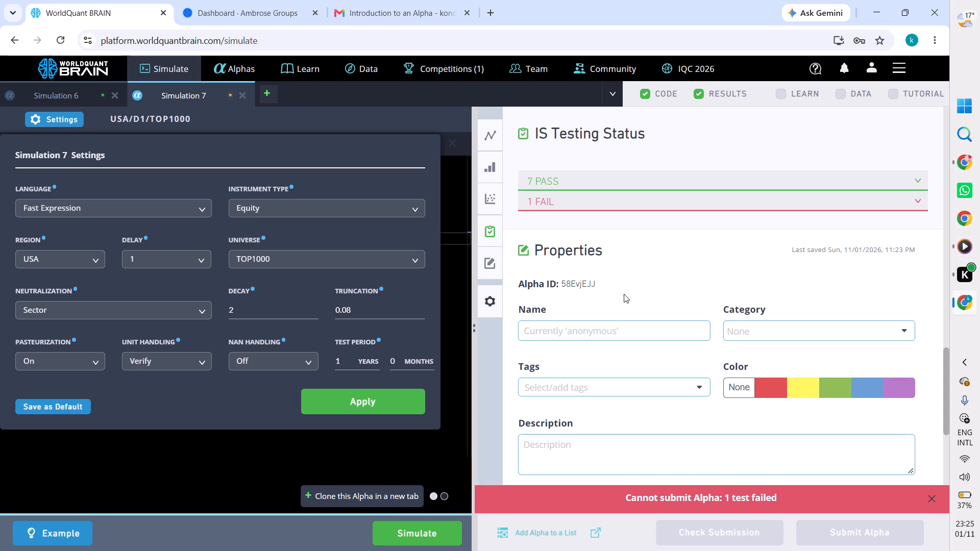
click(164, 309)
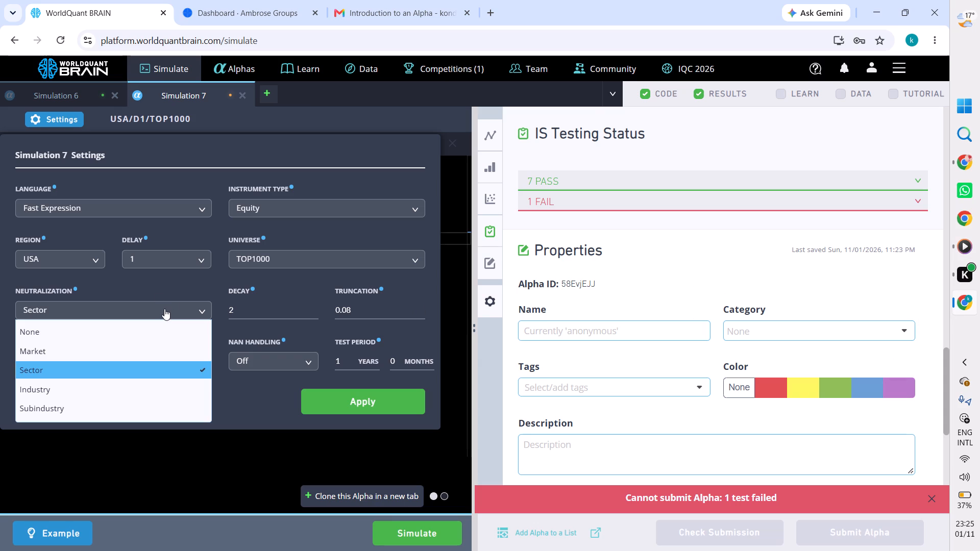
click(362, 302)
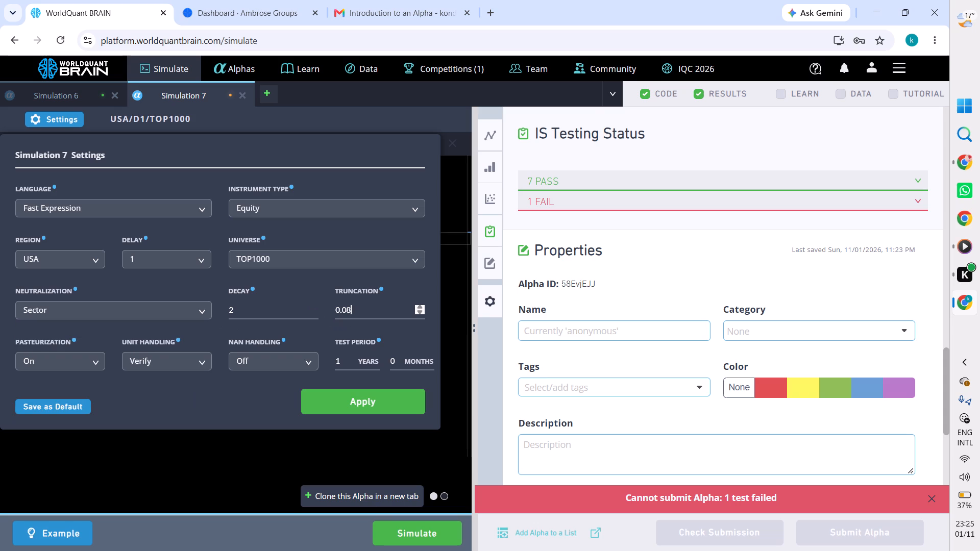
key(BackSpace)
key(4)
click(133, 311)
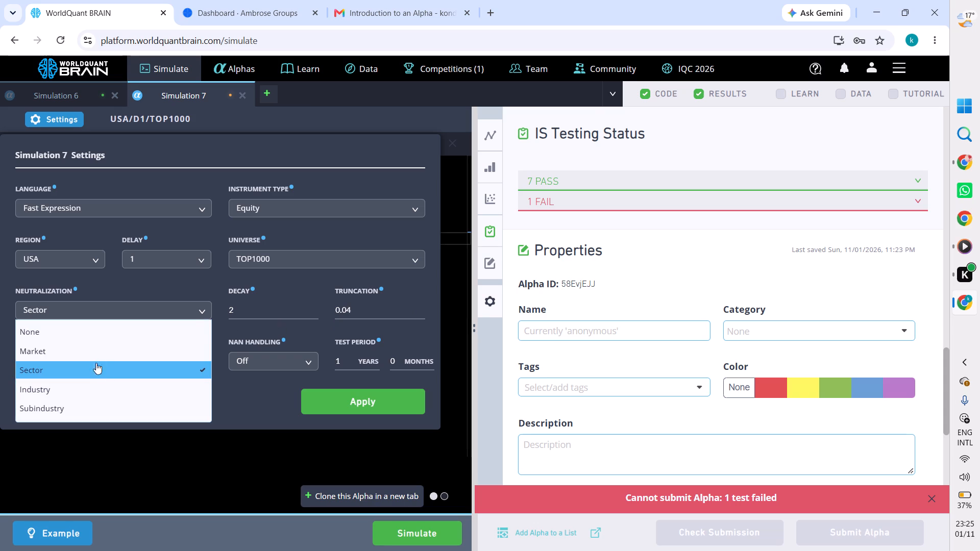
click(246, 313)
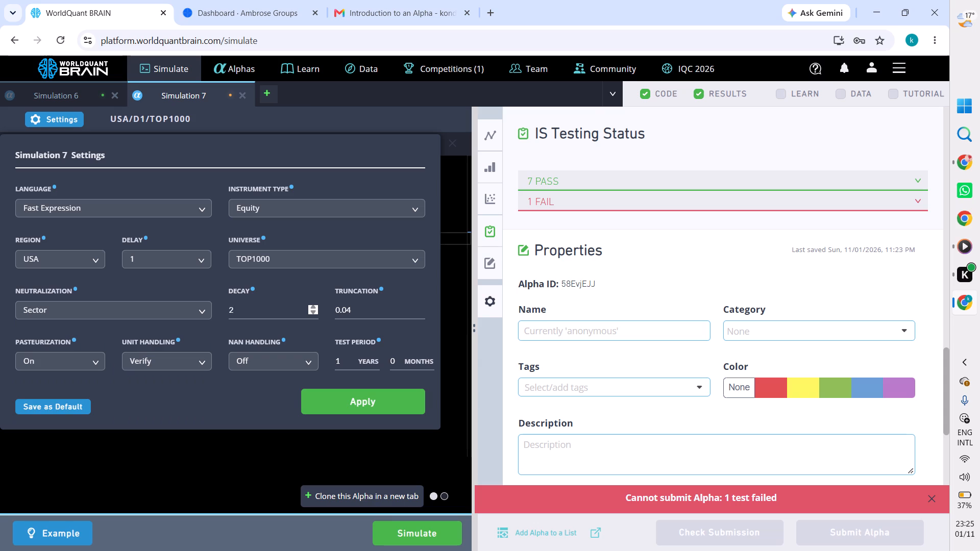
key(BackSpace)
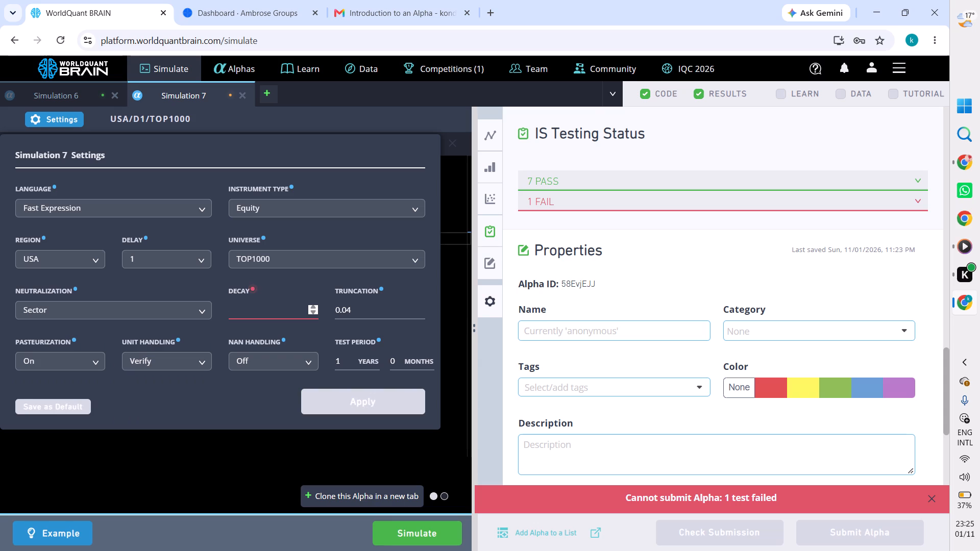
key(8)
click(344, 408)
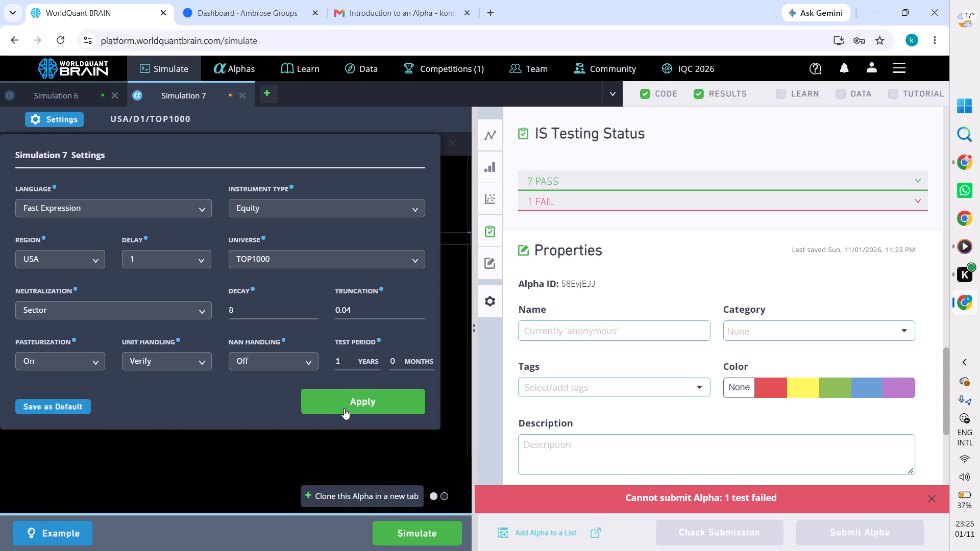
click(422, 533)
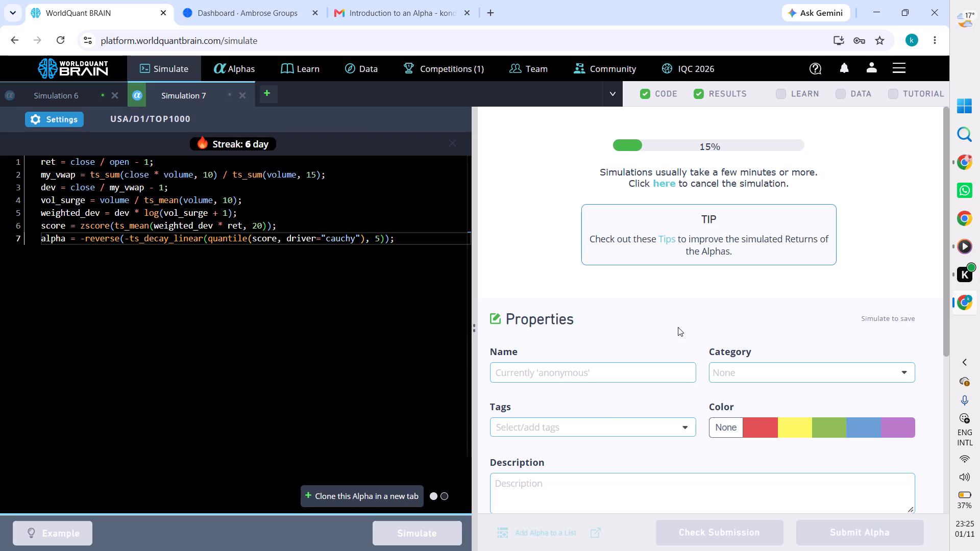
scroll(678, 327, down, 2)
scroll(678, 327, up, 2)
Close the Simulation 6 tab, discarding its unsaved implied-volatility alpha code.
click(68, 96)
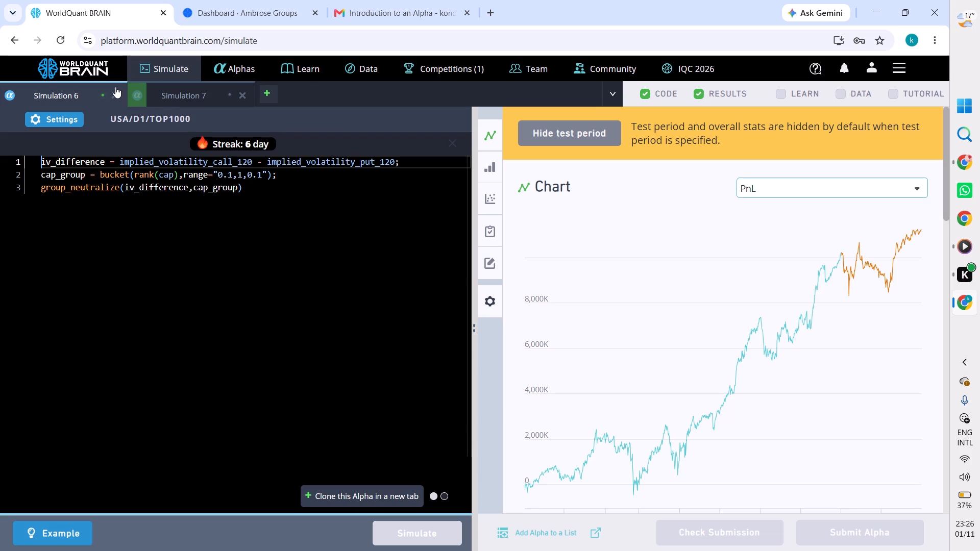
click(112, 92)
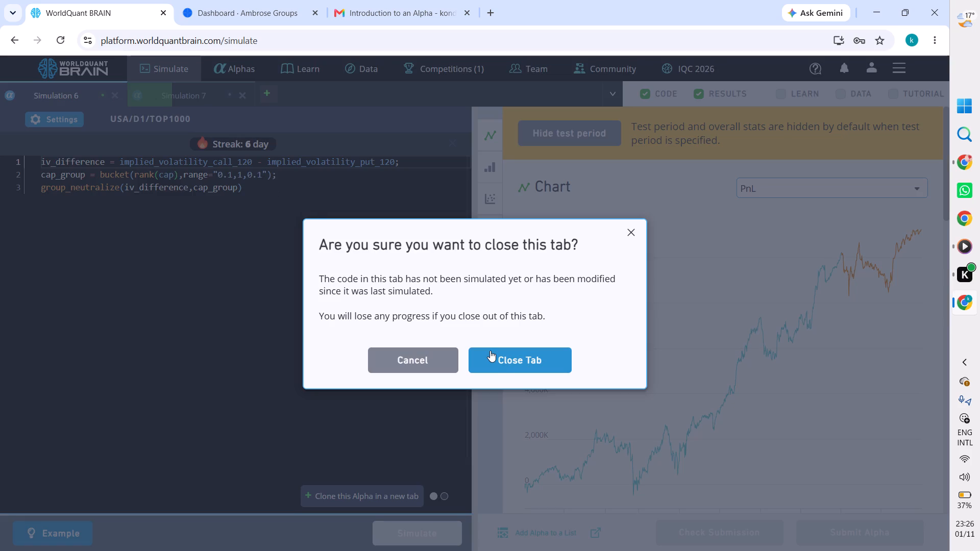
click(497, 370)
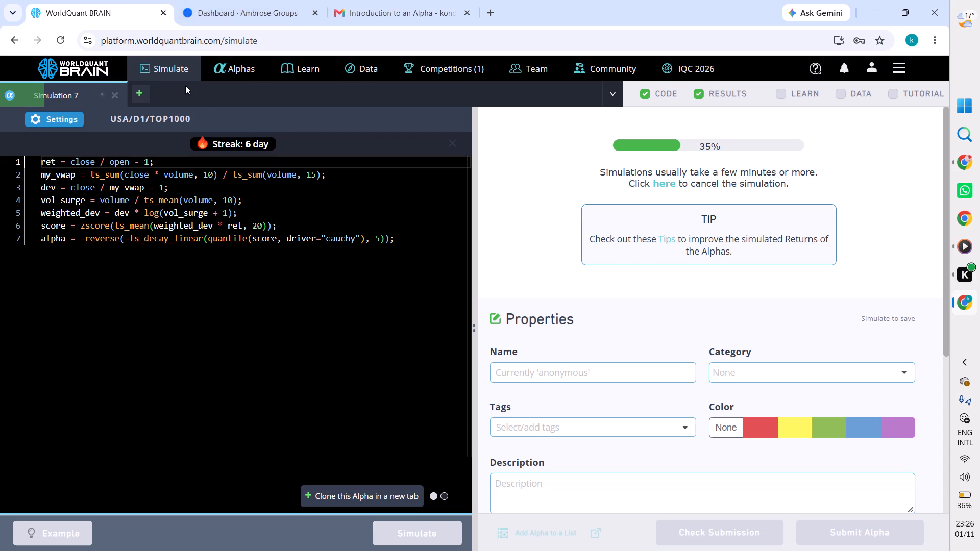
Open the Simulation 7 settings and check the available delay options while keeping the current selection.
click(64, 119)
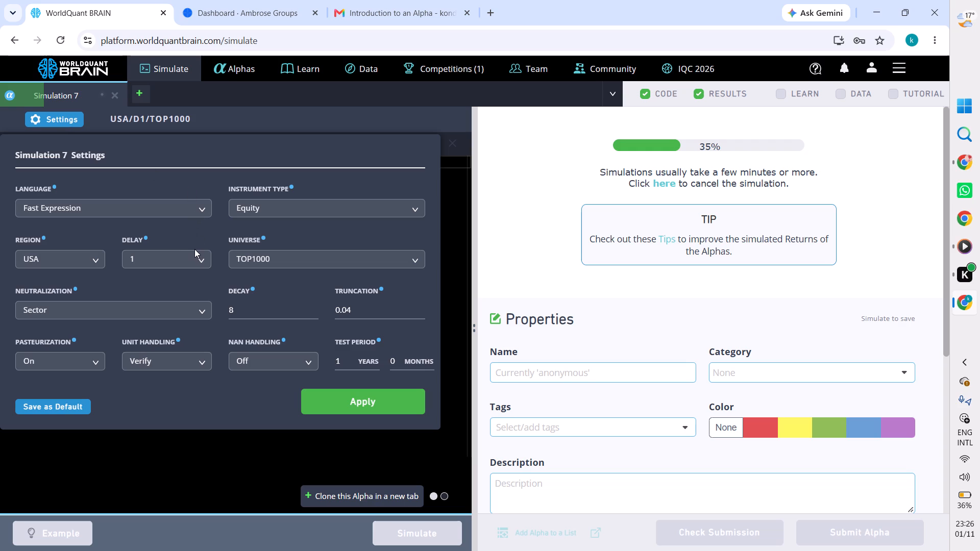
click(205, 266)
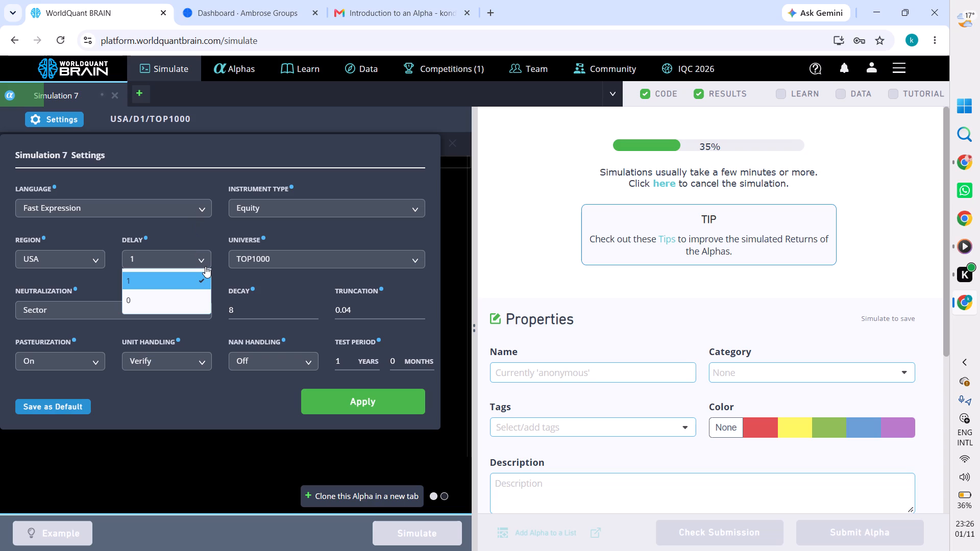
click(205, 266)
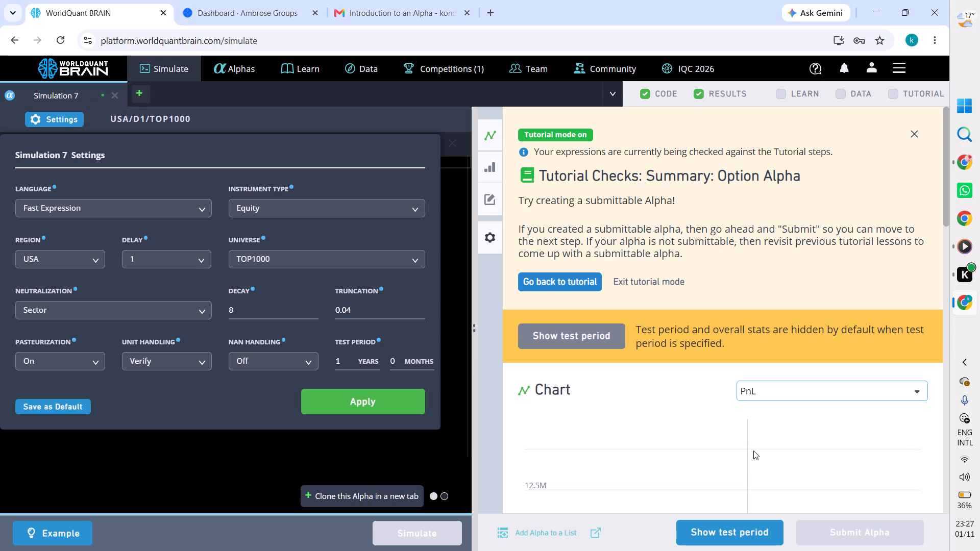
Show the test period for Simulation 7 and examine its PnL chart, summary, and failed and pending IS tests.
click(746, 522)
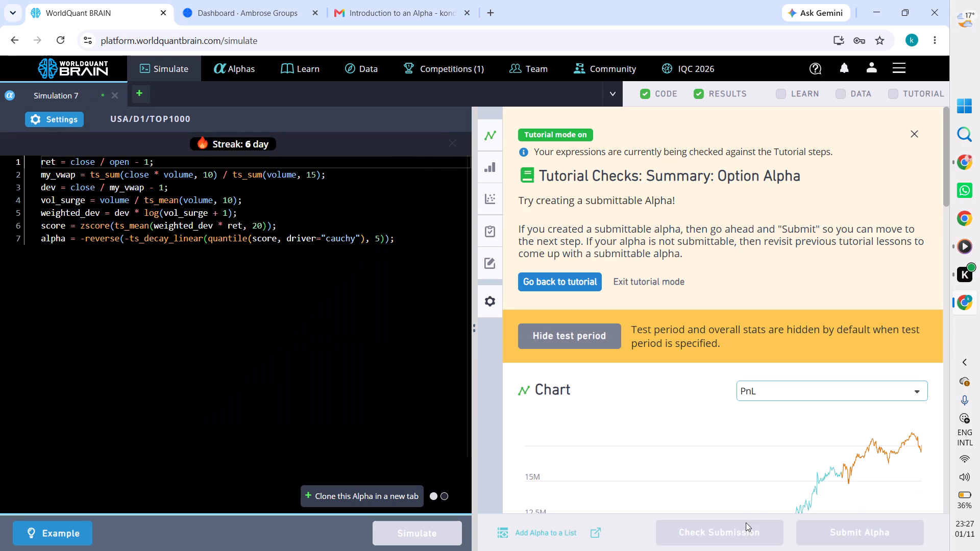
scroll(696, 460, down, 4)
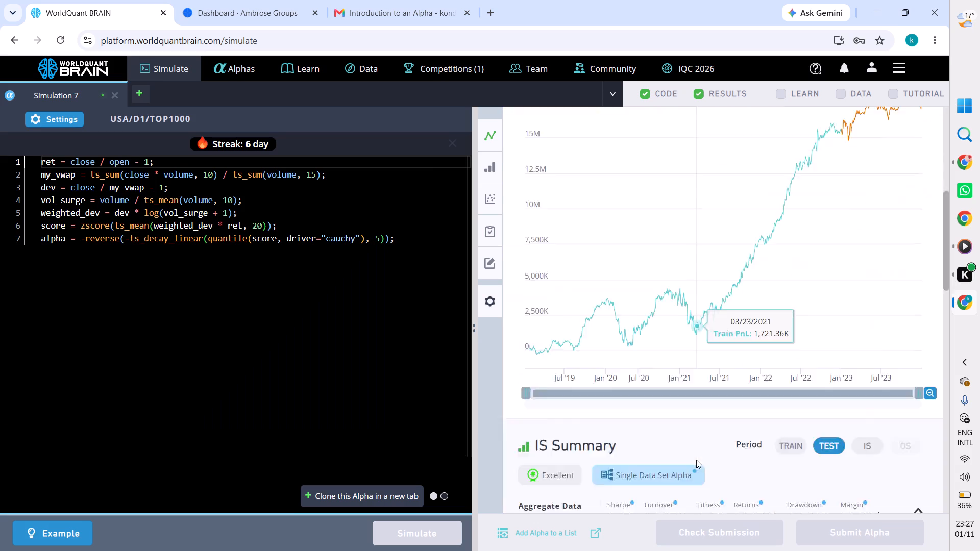
scroll(696, 460, up, 2)
scroll(696, 460, down, 2)
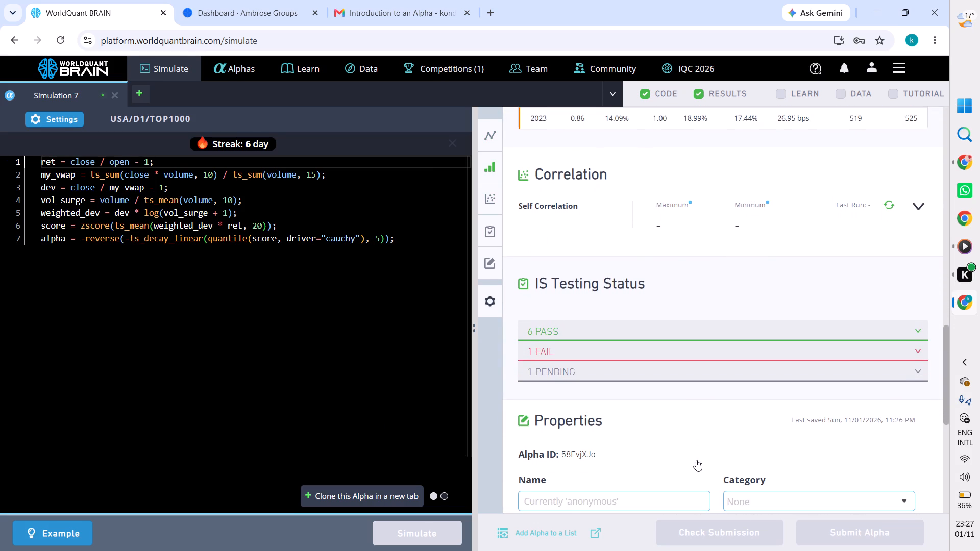
click(647, 349)
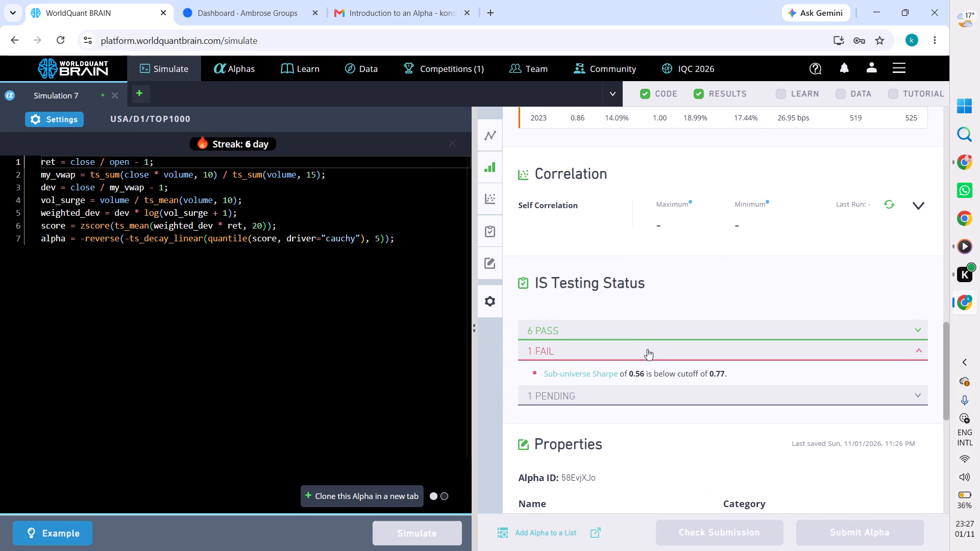
click(643, 406)
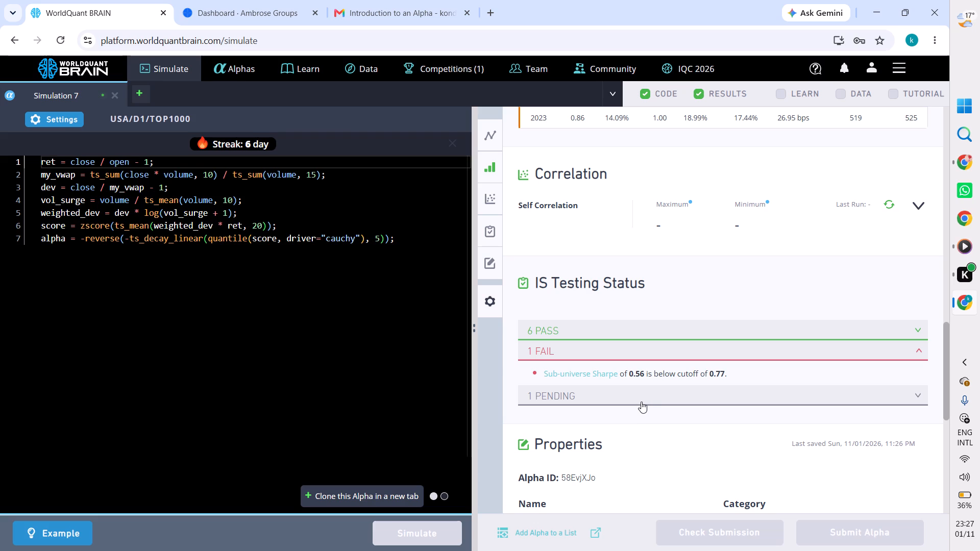
click(641, 402)
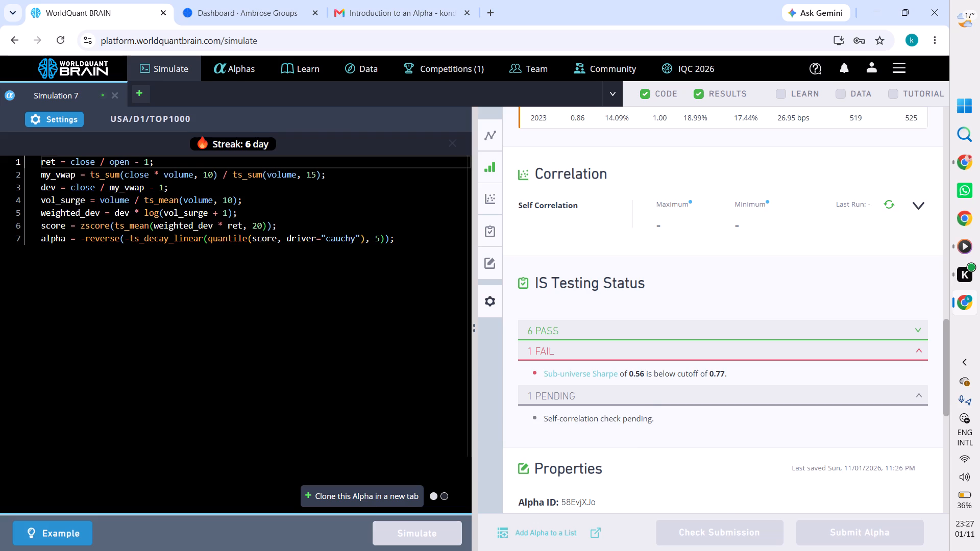
scroll(367, 290, up, 1)
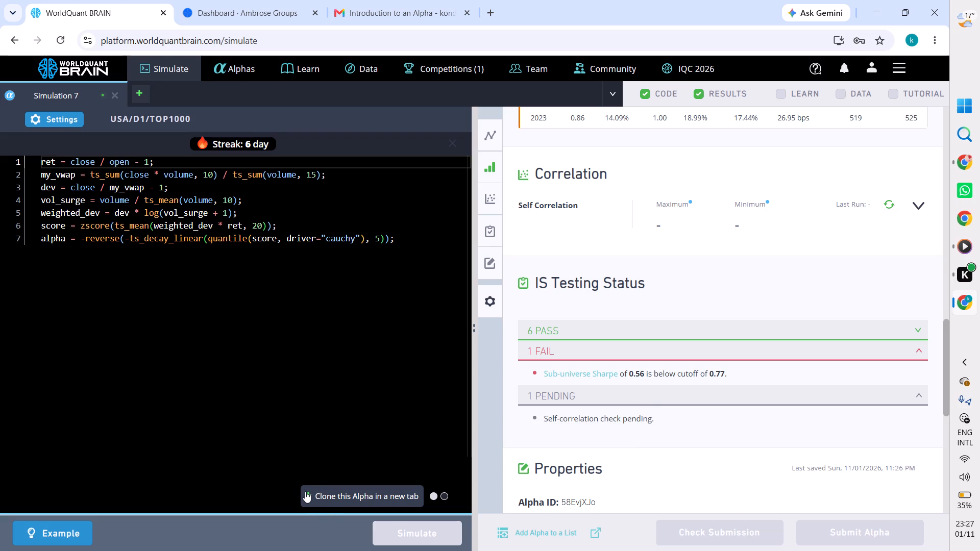
Clone the alpha into a new tab, set the copy's neutralization to Market, apply it and run the simulation.
click(305, 491)
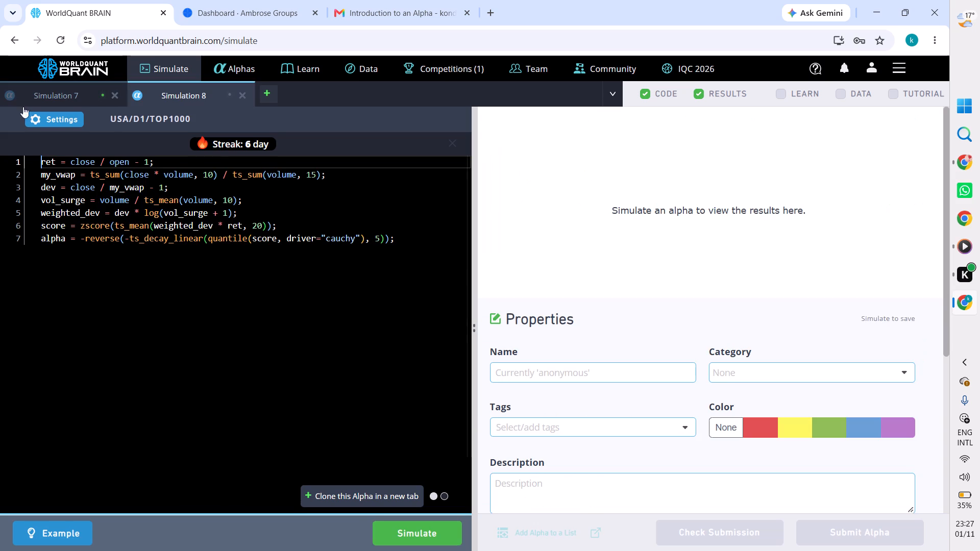
click(35, 118)
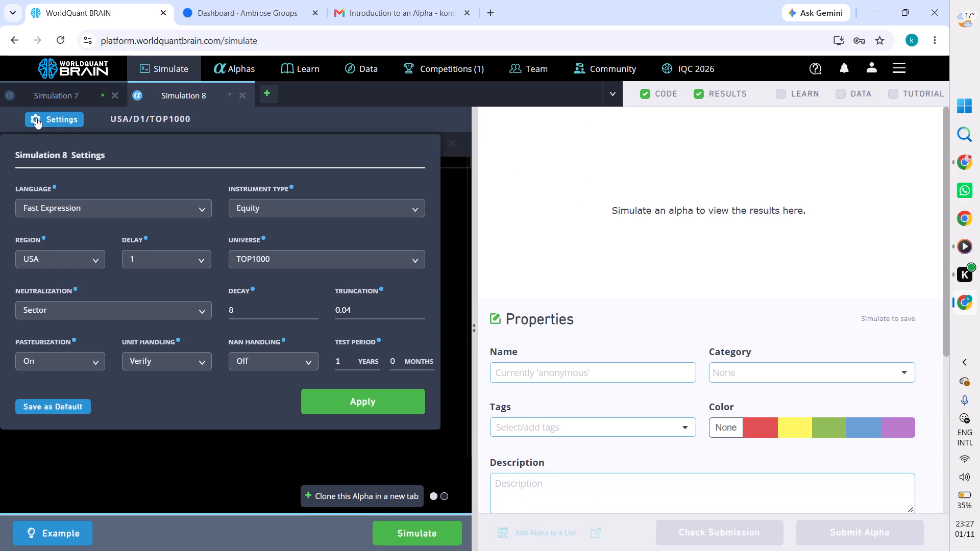
click(149, 312)
click(134, 344)
click(341, 405)
click(399, 532)
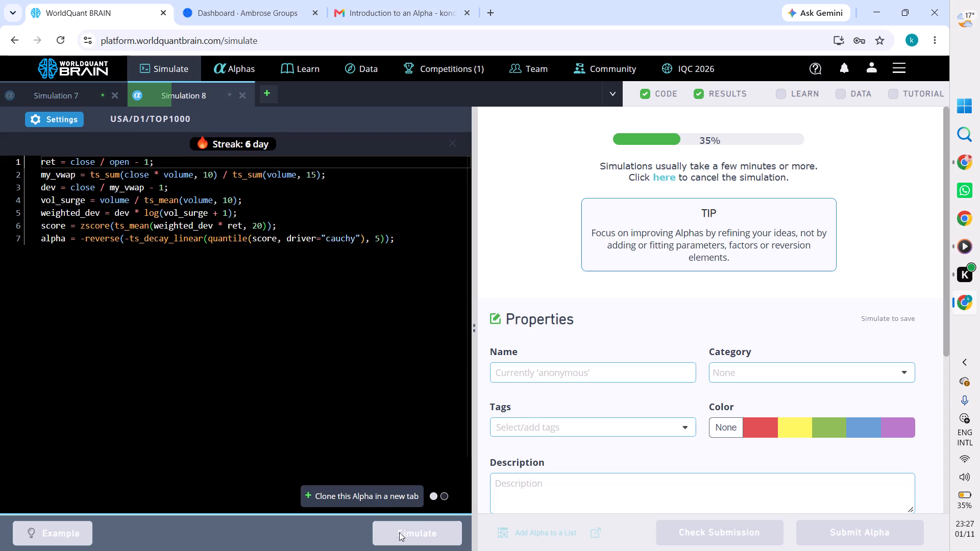
Clone the Simulation 8 alpha into two new tabs and switch to the first copy.
double_click(356, 494)
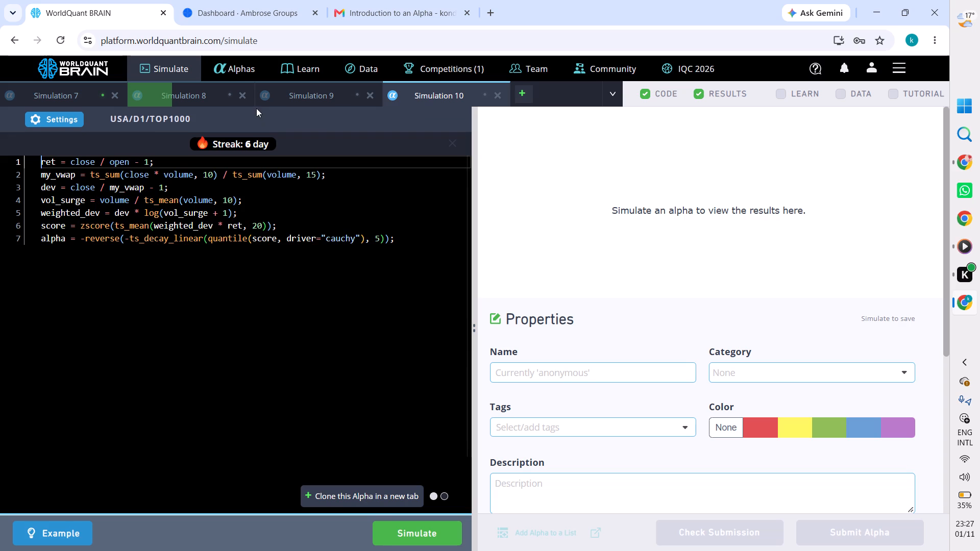
click(274, 98)
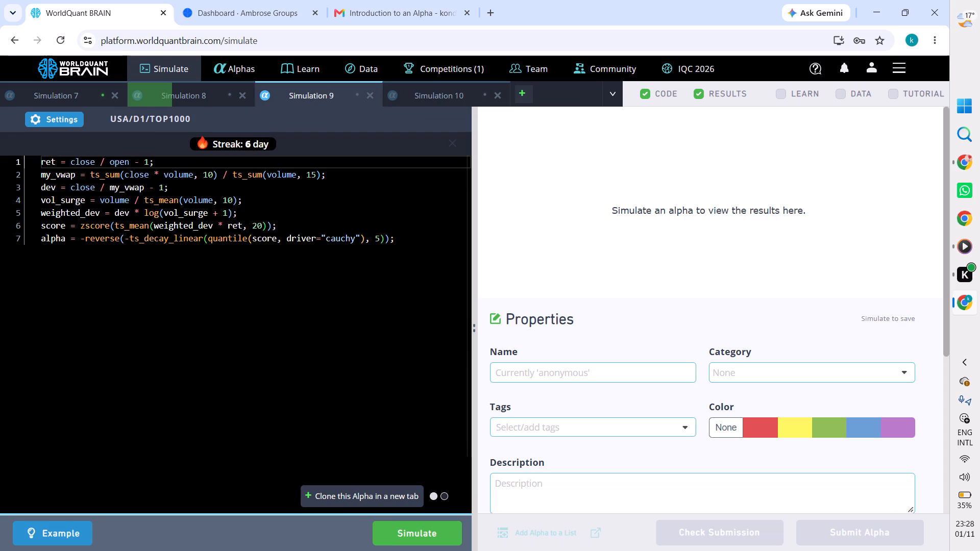
Set the neutralization of Simulation 9 to Subindustry and apply the settings.
click(73, 117)
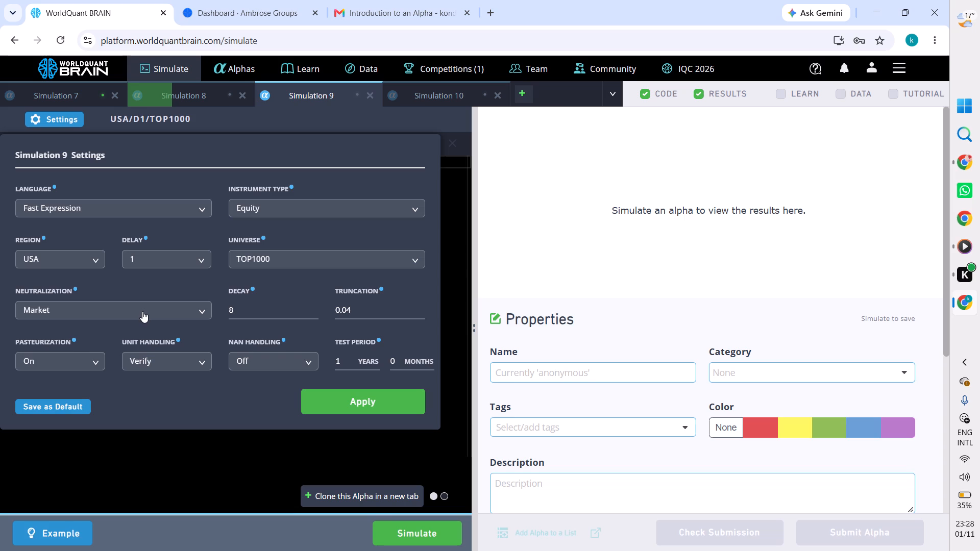
click(142, 311)
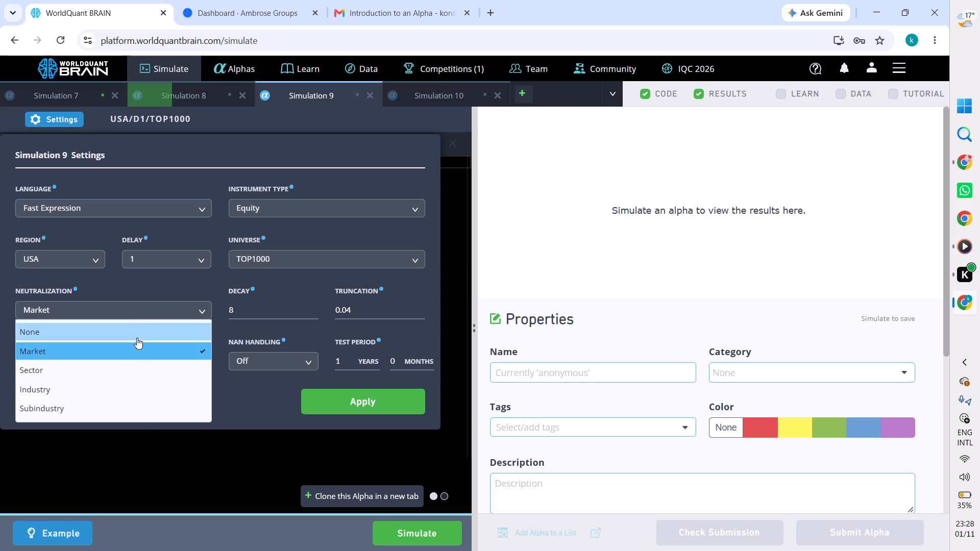
click(123, 415)
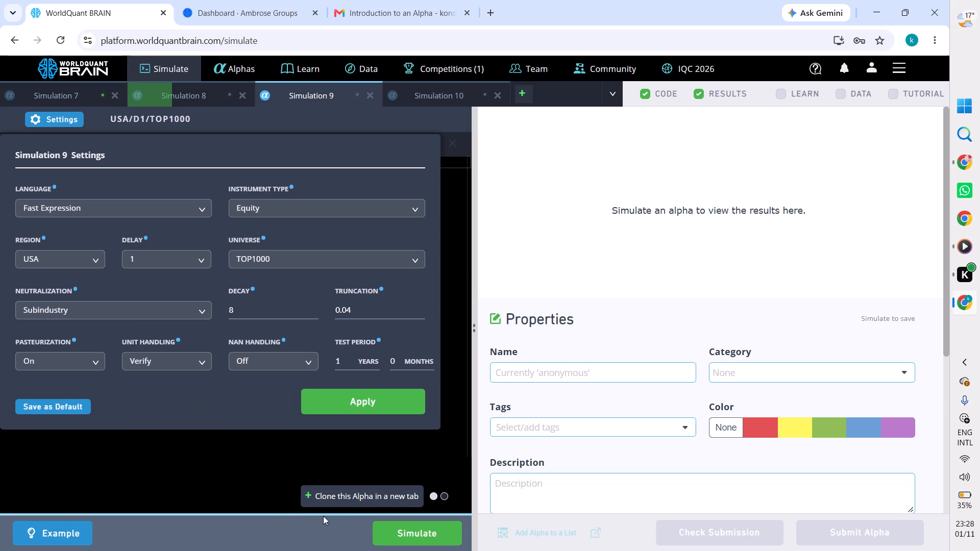
click(320, 399)
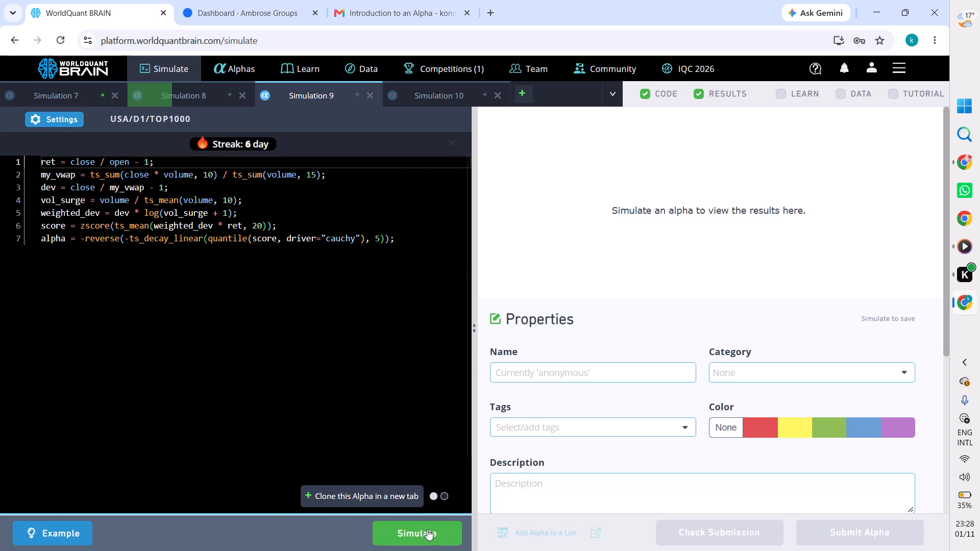